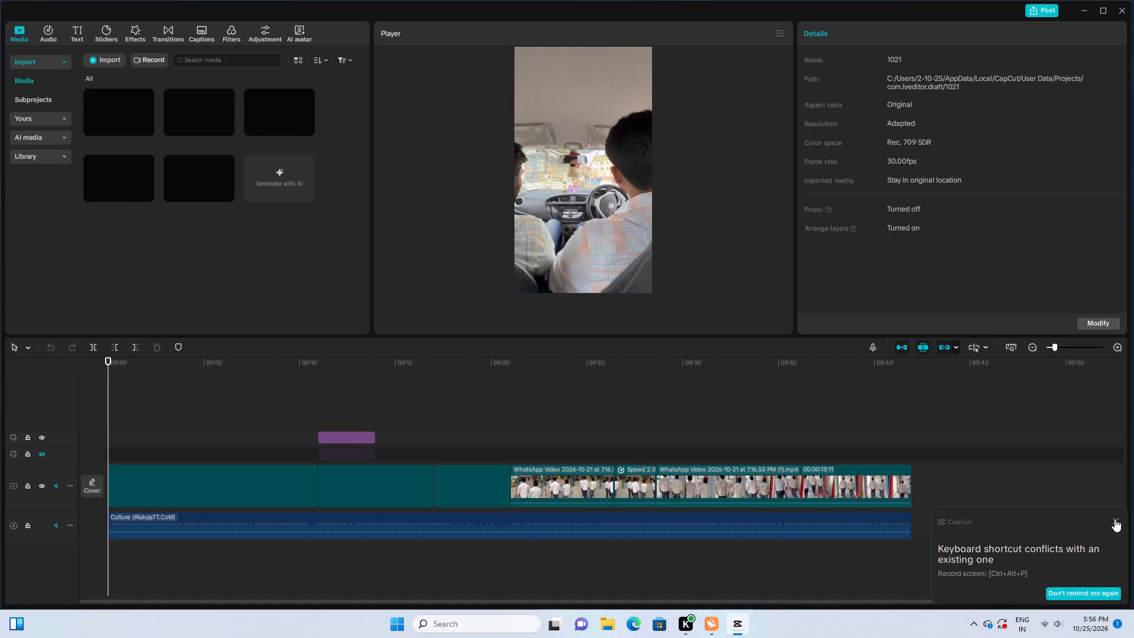
Dismiss the keyboard shortcut conflict notification.
click(1115, 519)
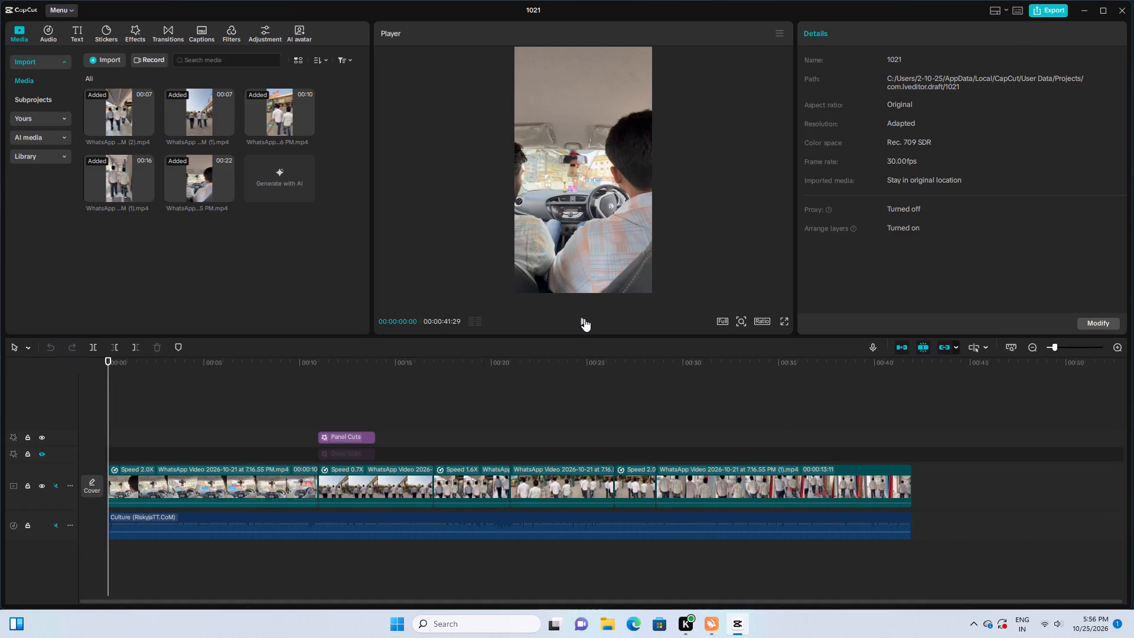
Start playback of the project and unmute the Culture audio track.
click(584, 318)
click(1065, 620)
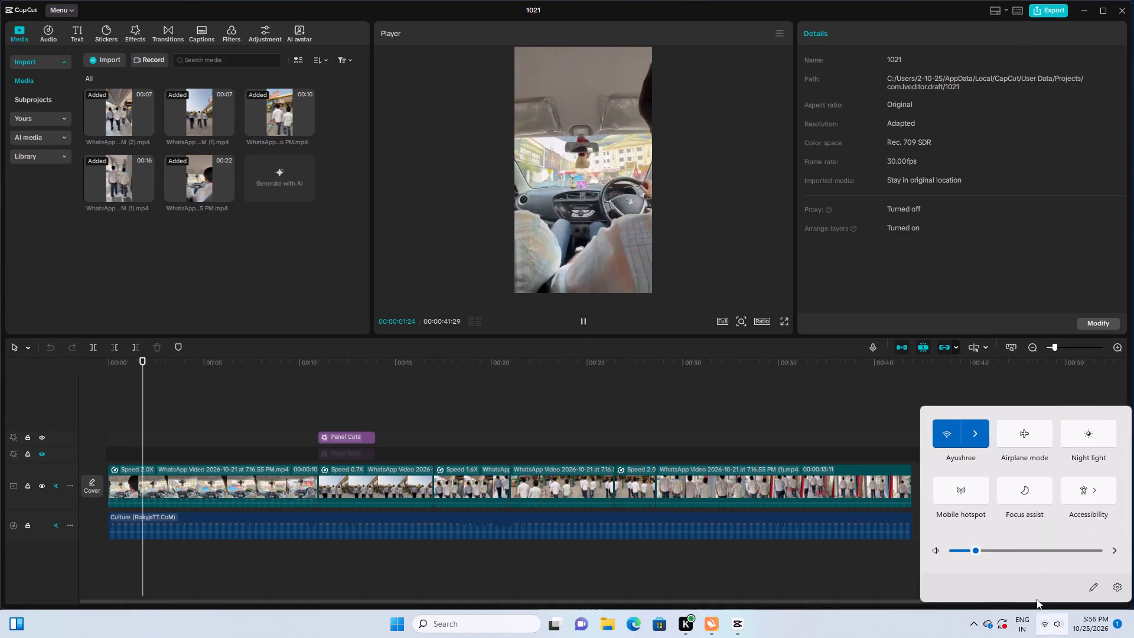
click(58, 527)
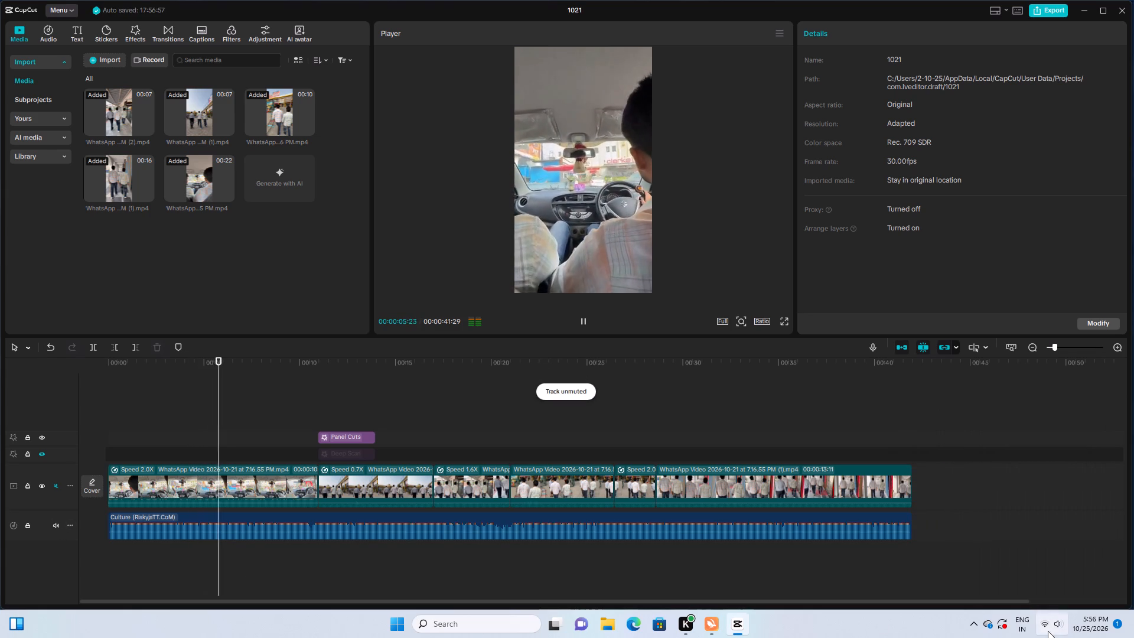
Lower the system volume slightly while the project plays.
click(1048, 631)
scroll(972, 548, down, 2)
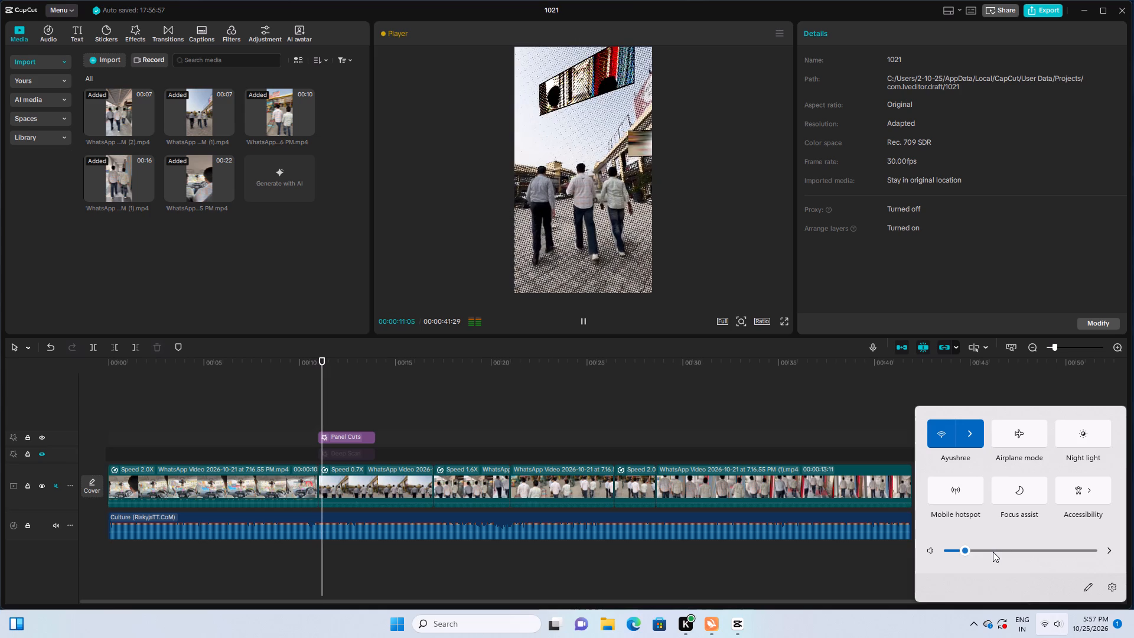
scroll(993, 552, down, 1)
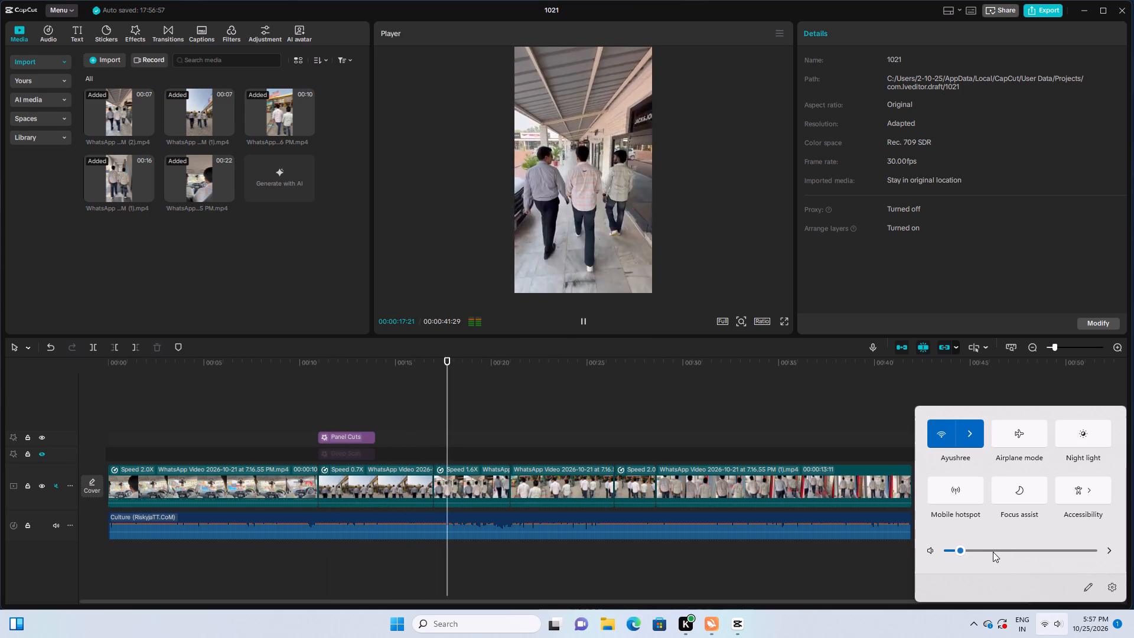
click(369, 438)
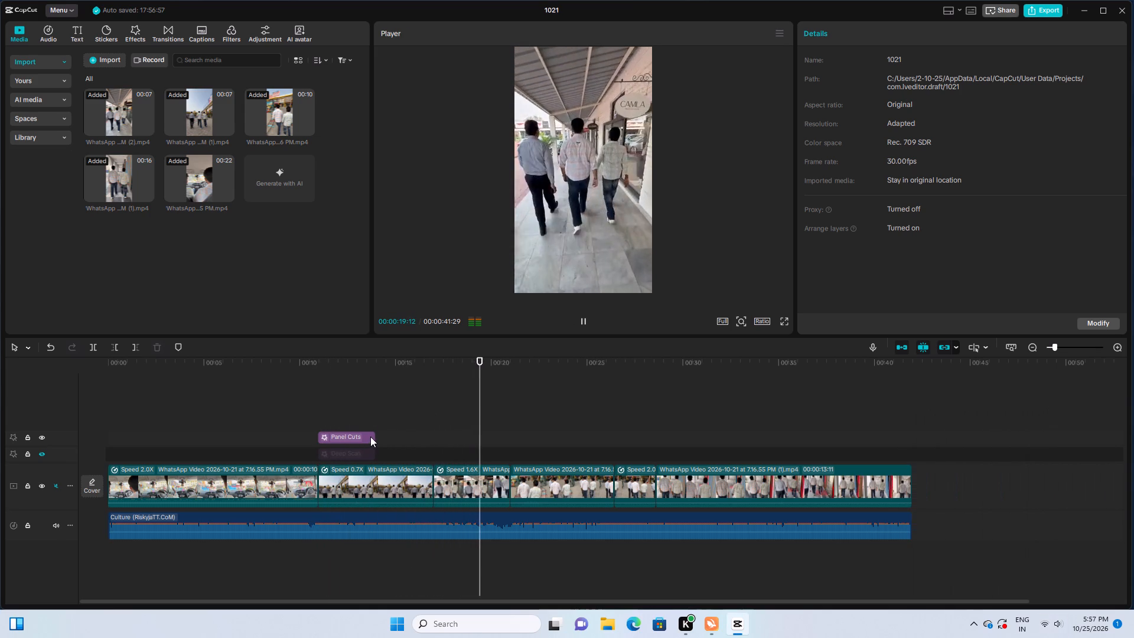
Extend the end of the Panel Cuts effect to about 16:12 and play back that section.
drag(378, 436, 419, 438)
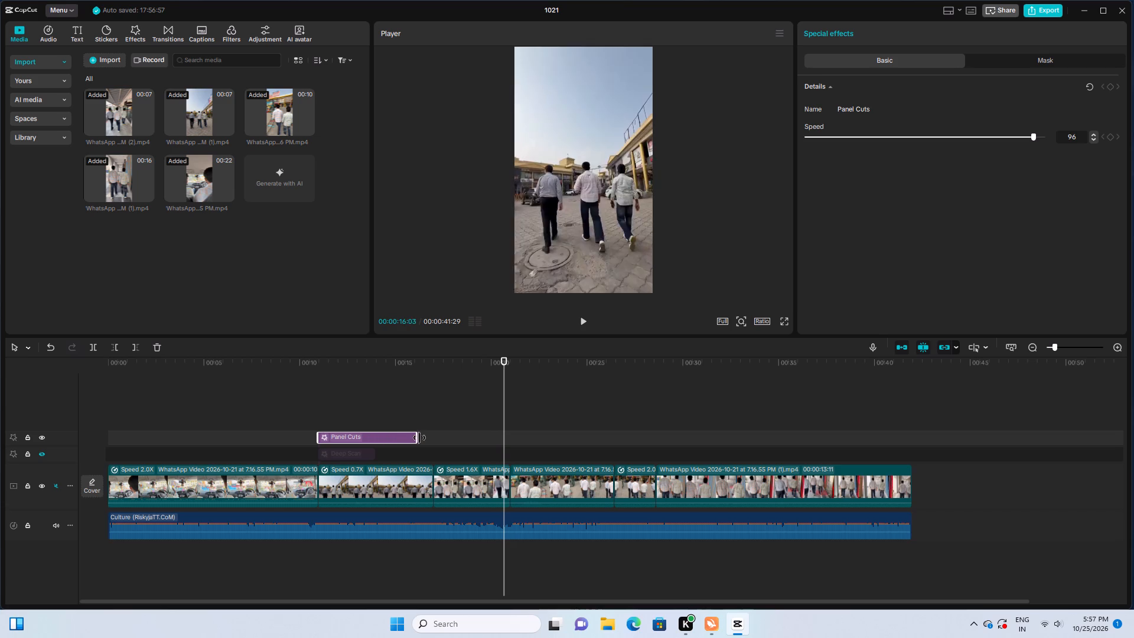
drag(419, 438, 421, 438)
drag(501, 356, 306, 365)
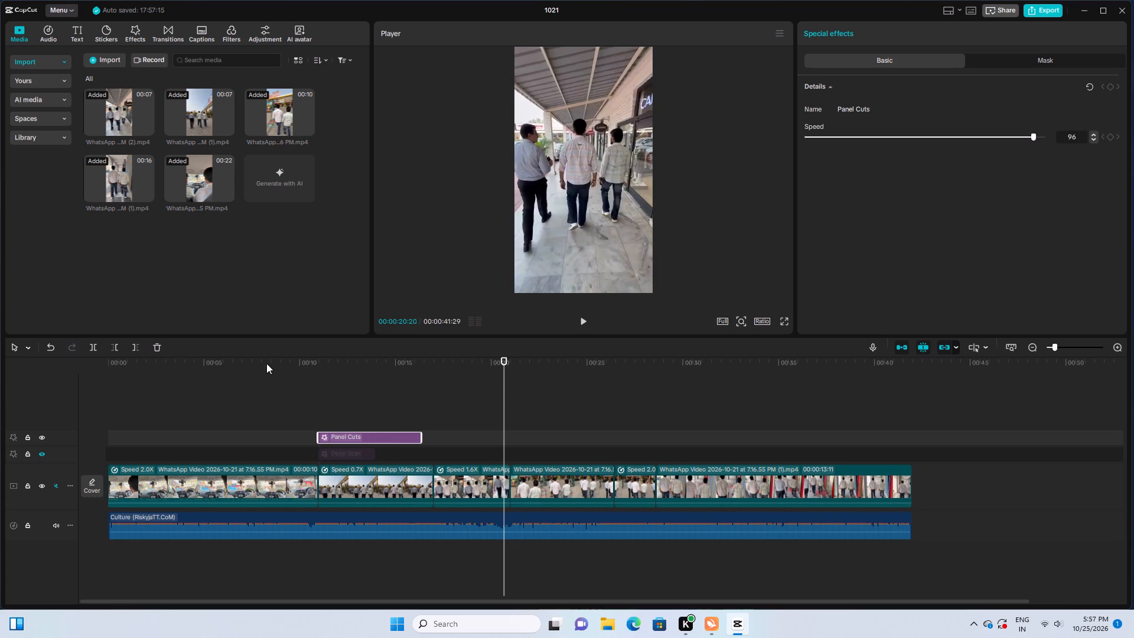
click(266, 363)
key(space)
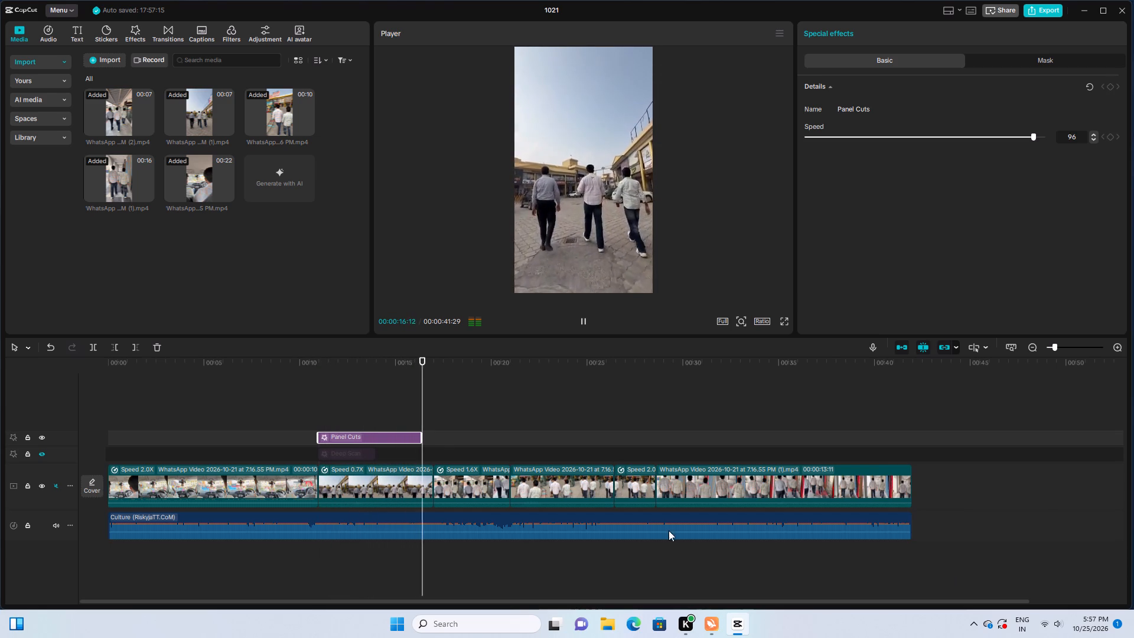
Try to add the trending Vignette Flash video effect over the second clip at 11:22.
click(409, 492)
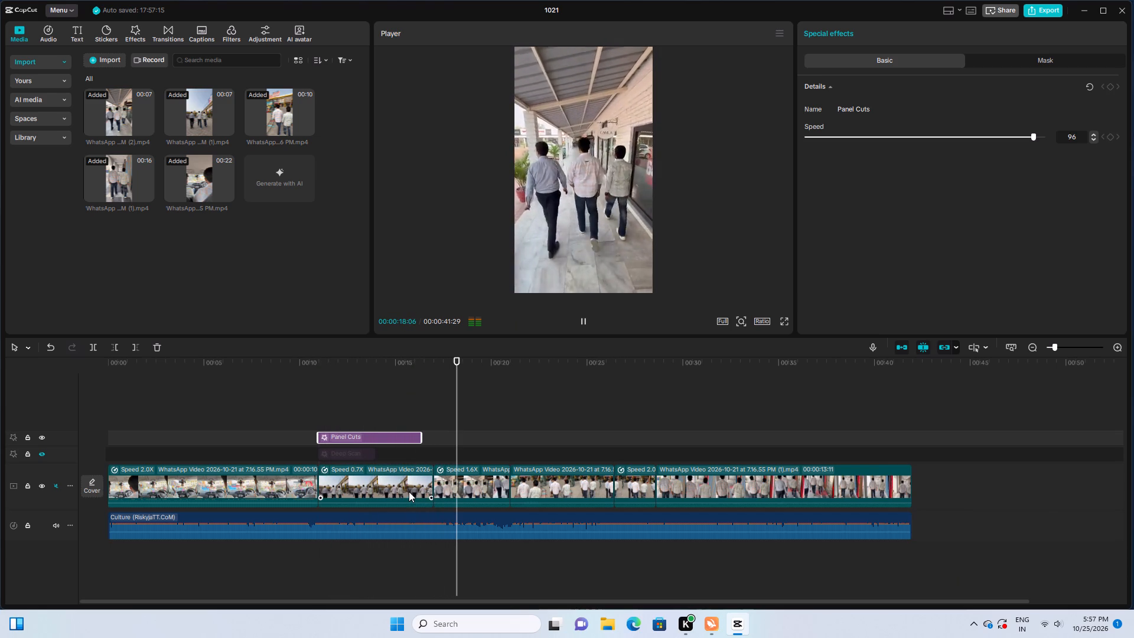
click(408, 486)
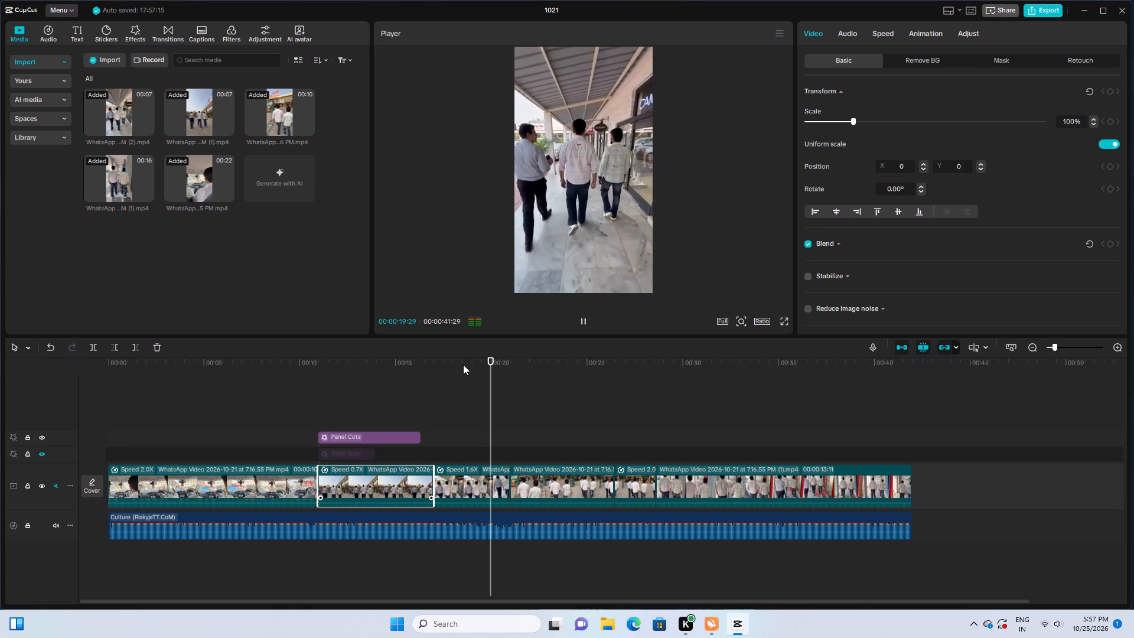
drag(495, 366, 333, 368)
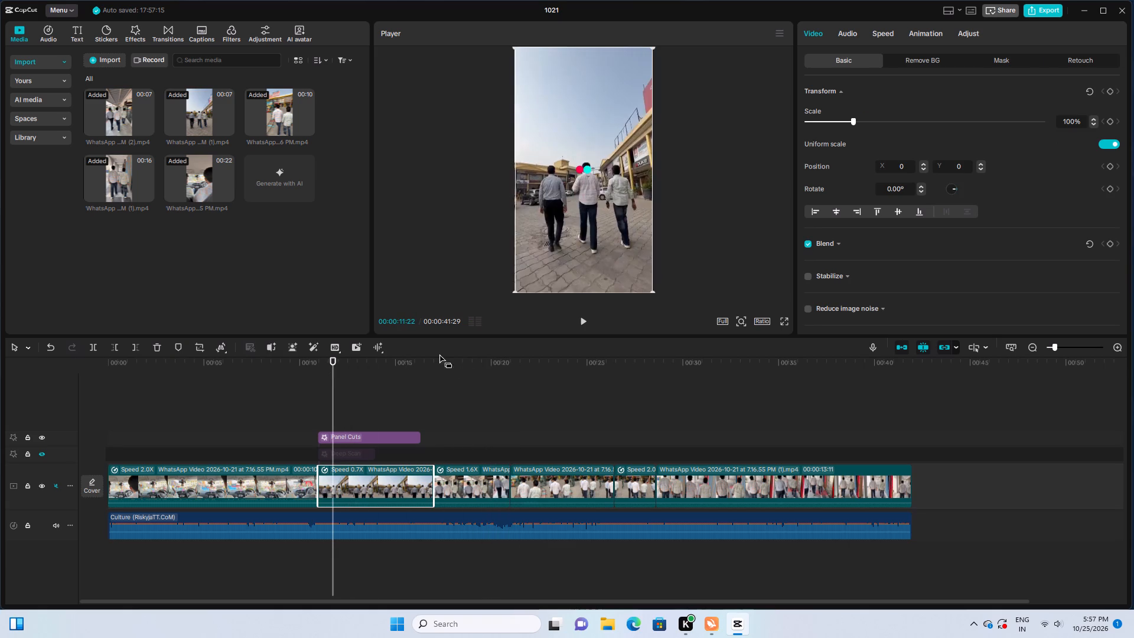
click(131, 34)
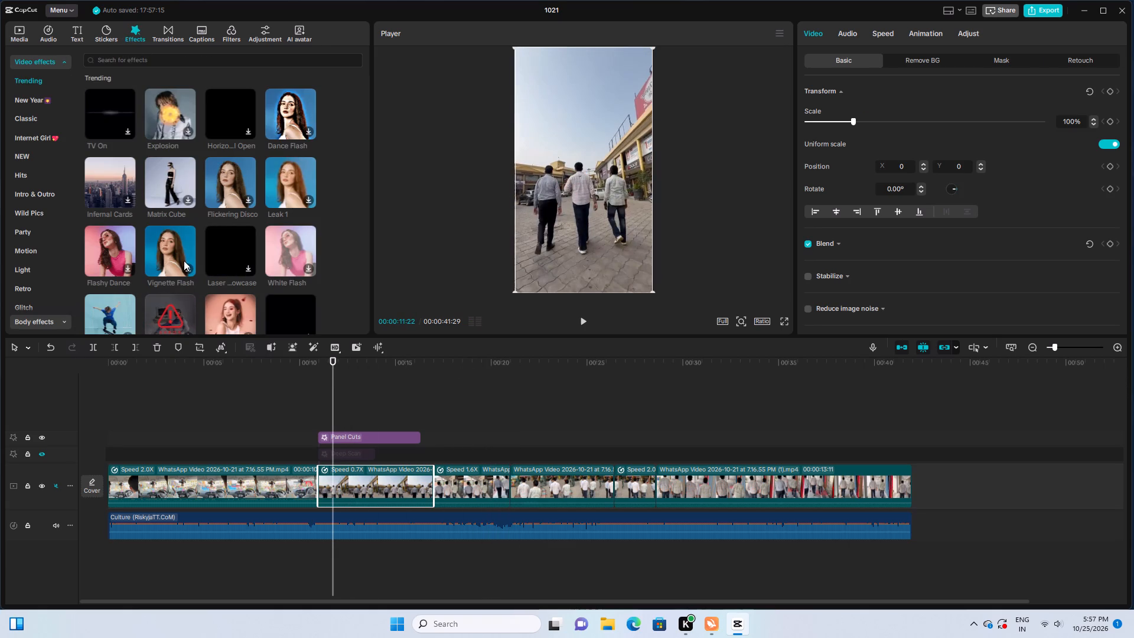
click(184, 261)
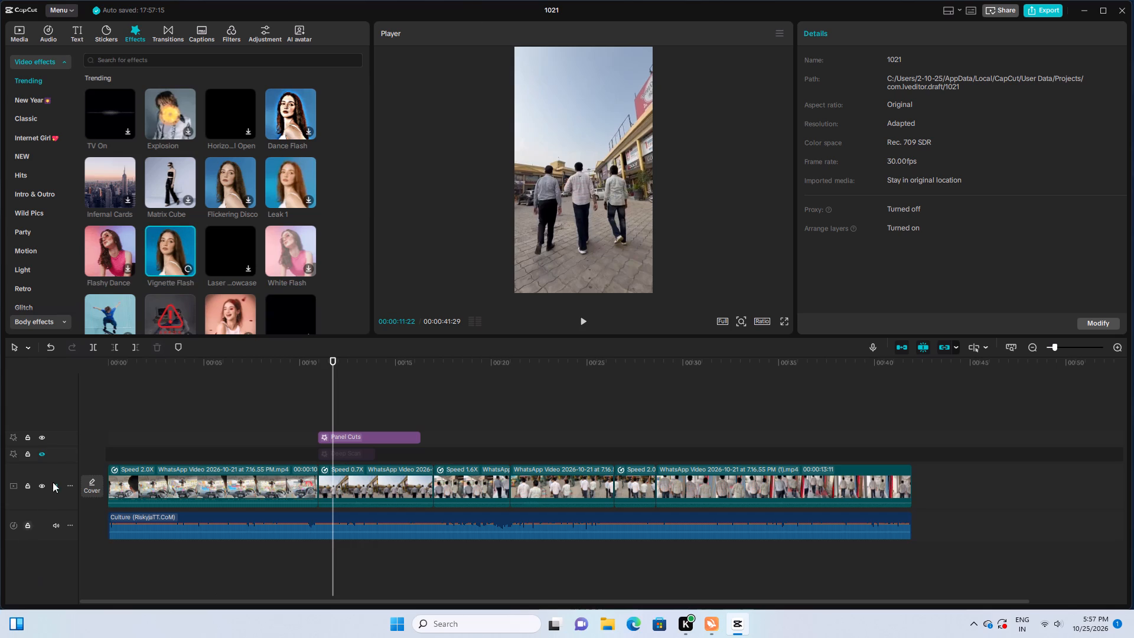
Hide the effect track that holds the extended Panel Cuts effect.
click(43, 439)
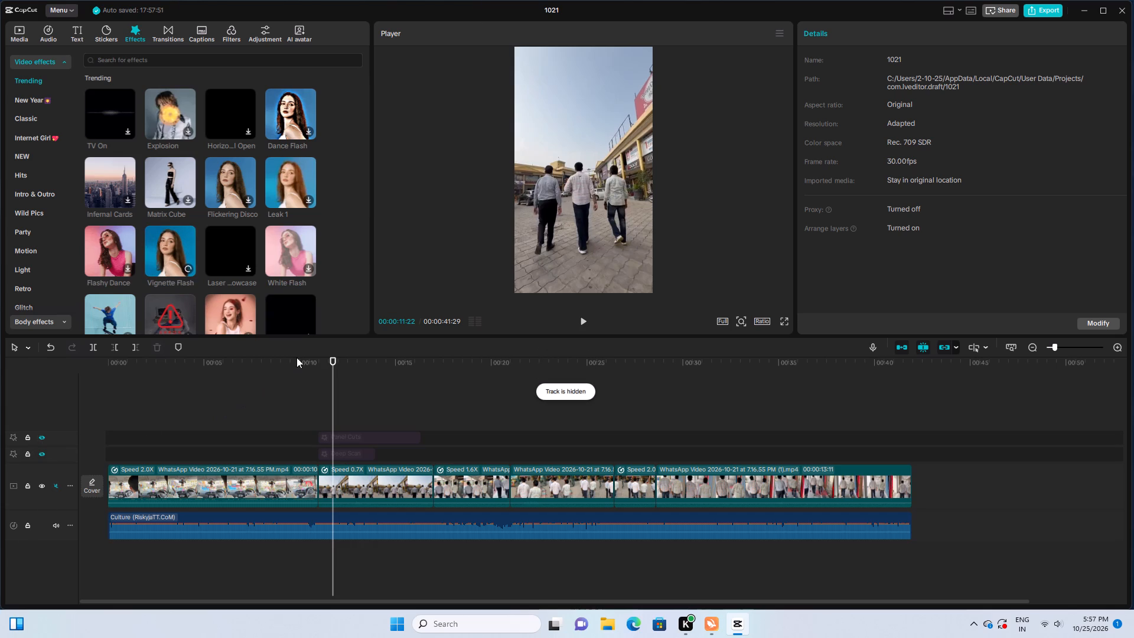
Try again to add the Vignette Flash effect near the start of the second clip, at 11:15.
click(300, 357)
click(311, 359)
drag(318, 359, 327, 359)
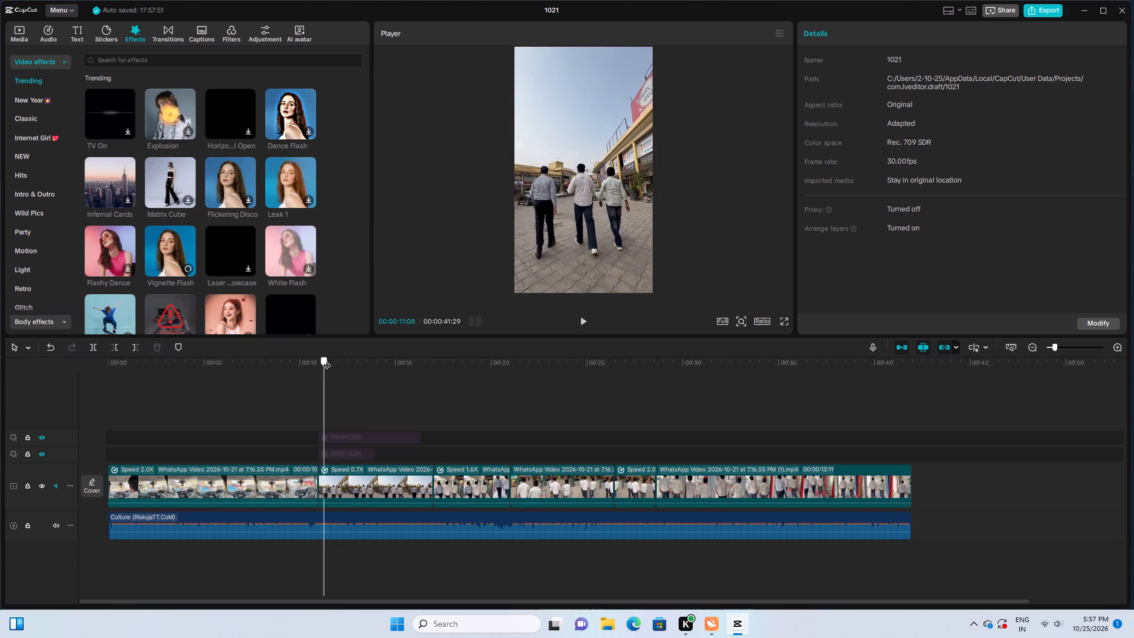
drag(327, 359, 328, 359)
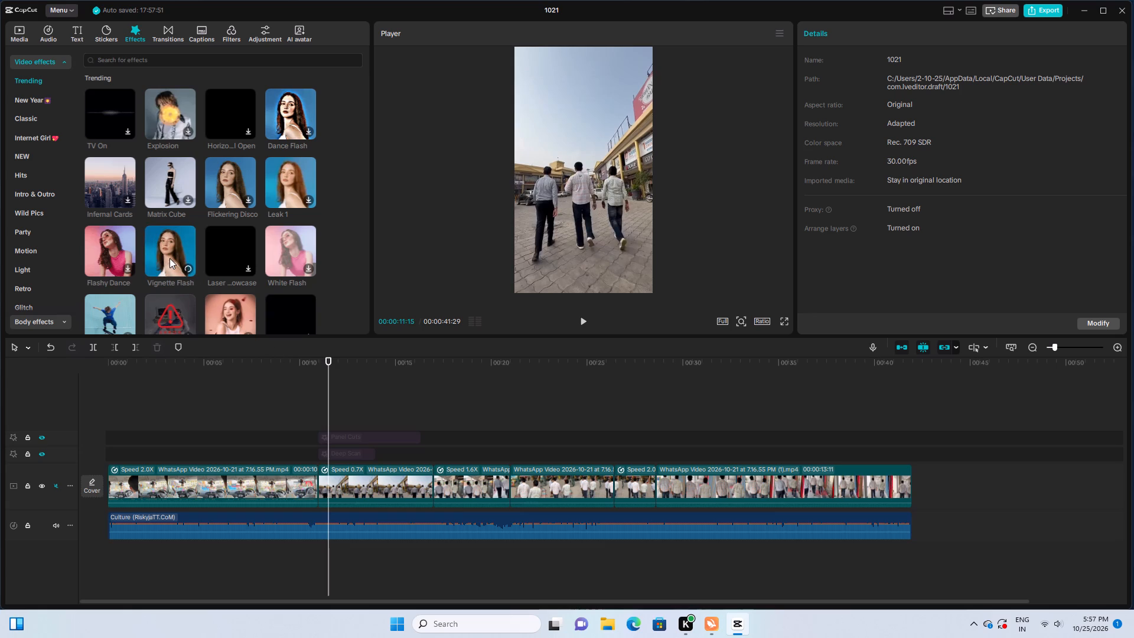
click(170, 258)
Play the video onward, and slow the fourth clip on the main track to 0.77x speed.
click(581, 318)
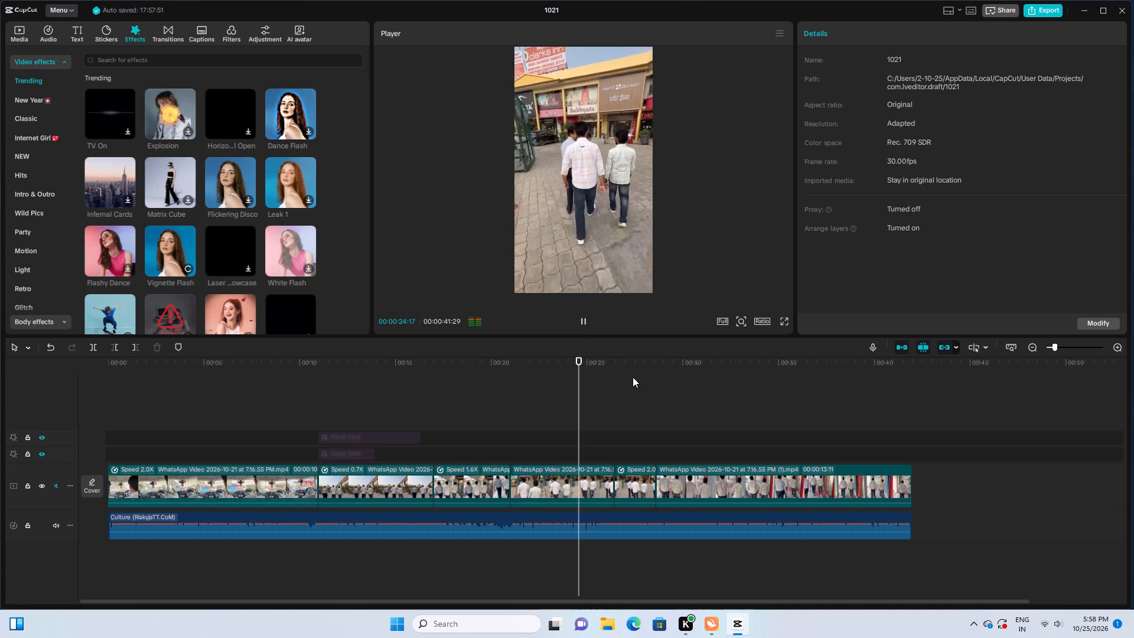
click(586, 466)
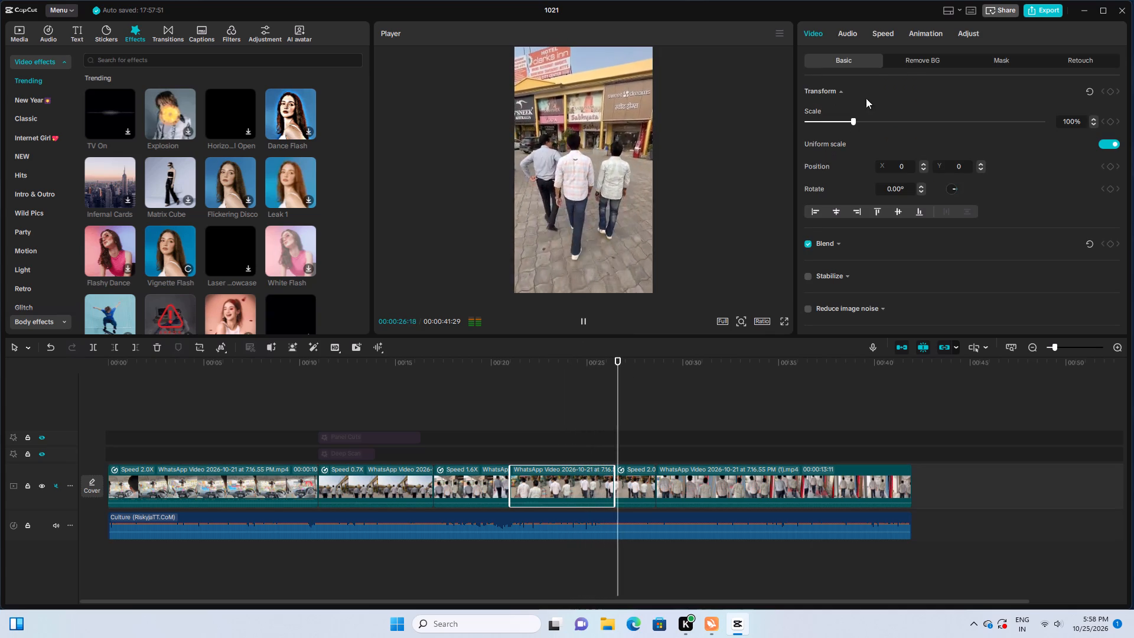
click(883, 35)
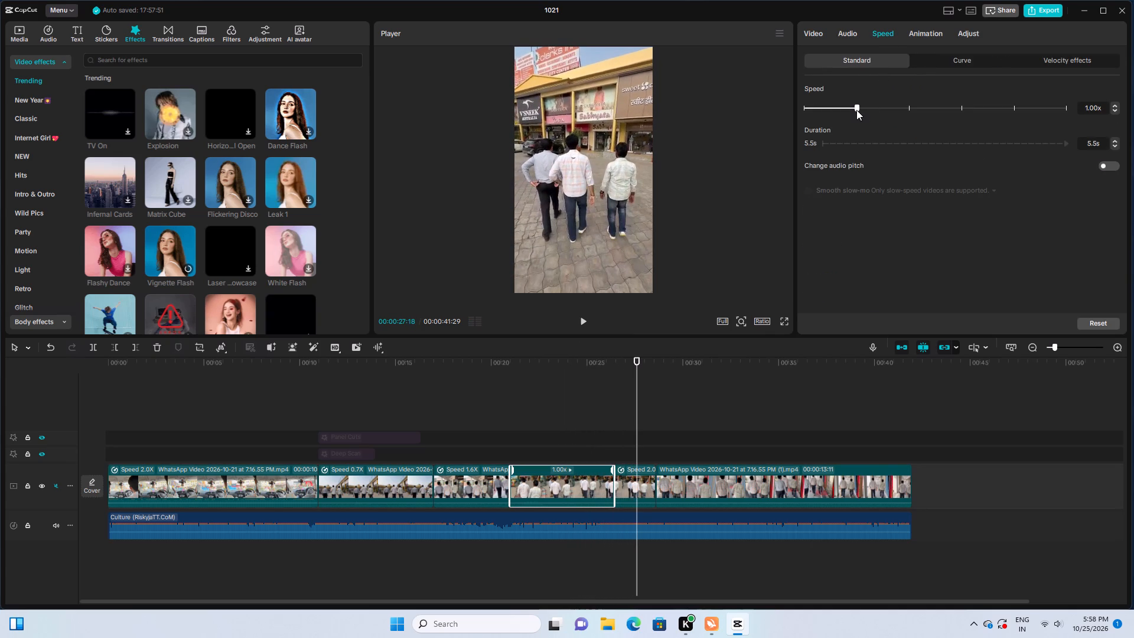
drag(856, 110, 843, 112)
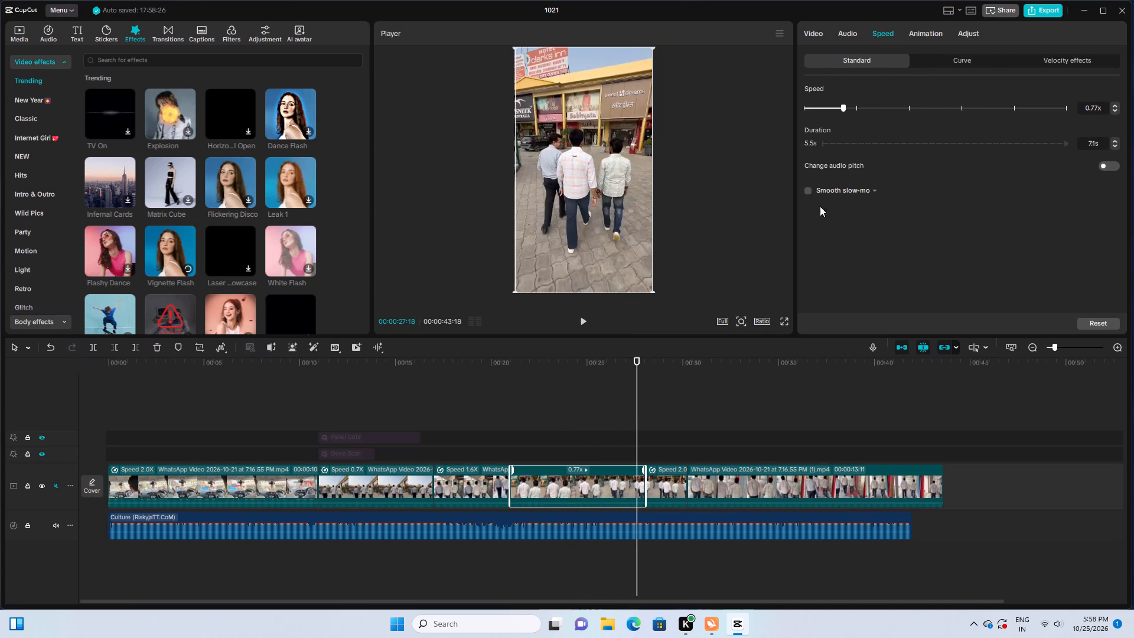
Preview the slowed section from 18:15, and set the last clip's speed to 1.27x.
drag(634, 375, 462, 401)
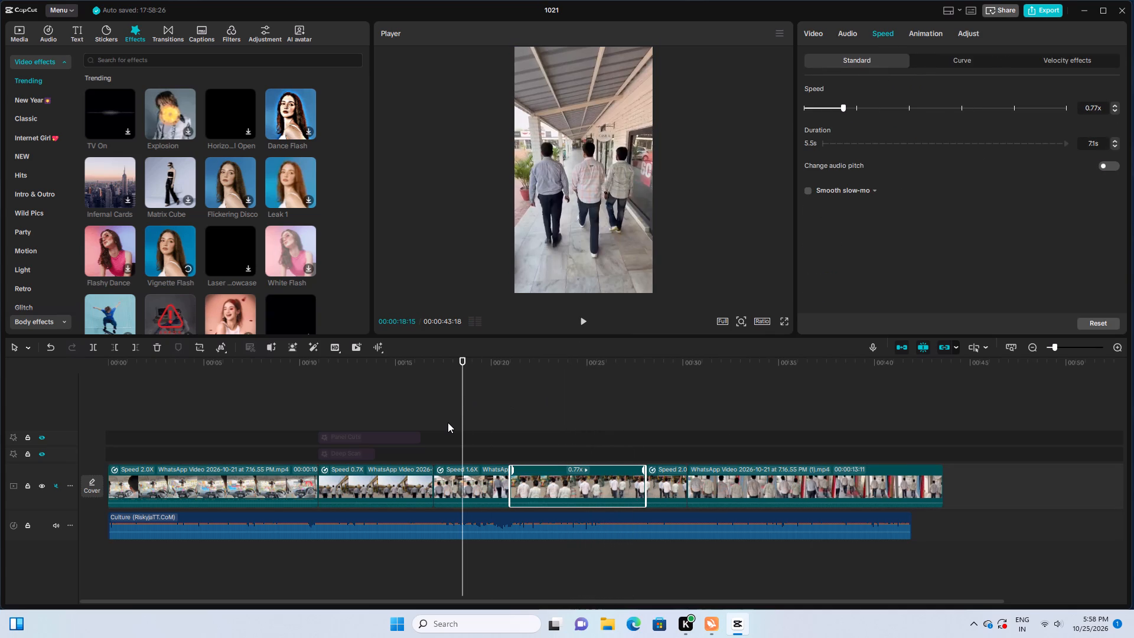
key(space)
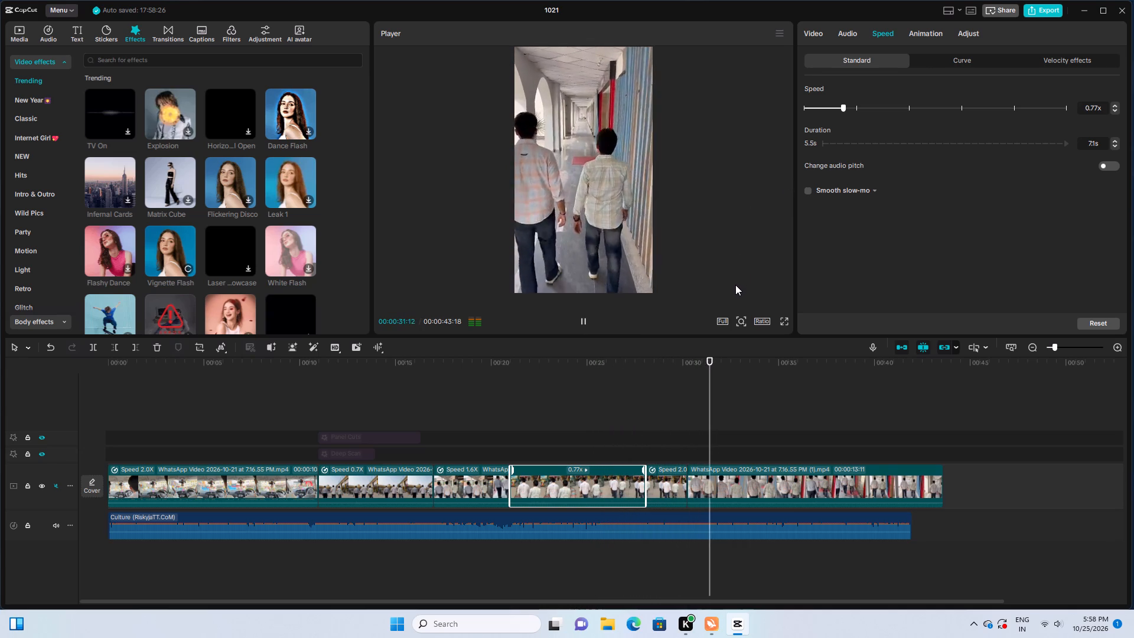
click(746, 468)
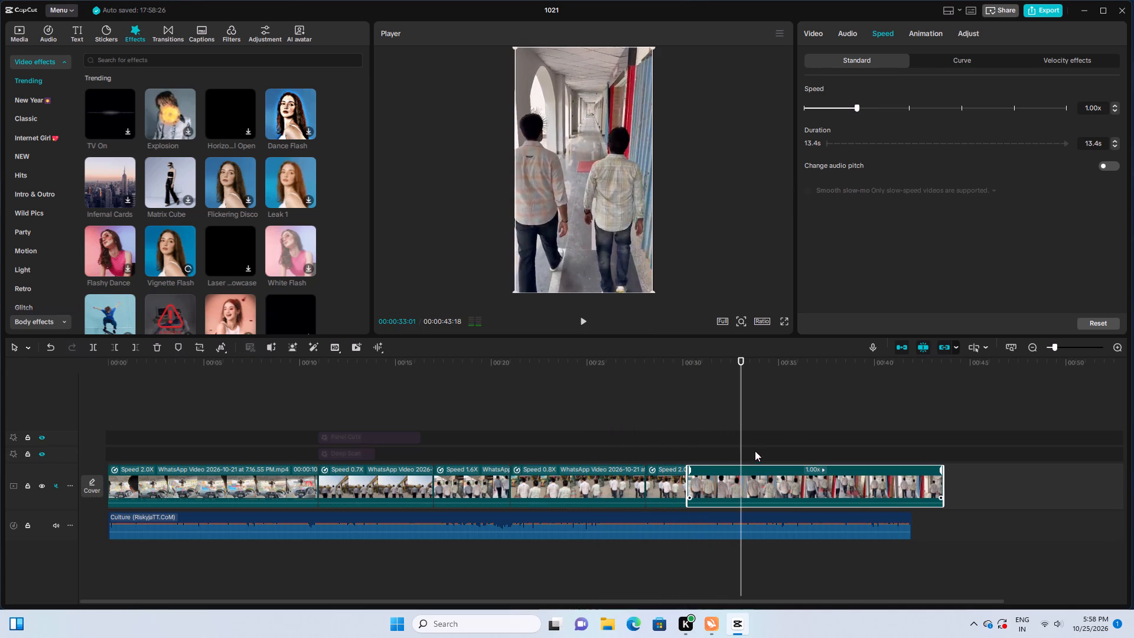
click(871, 106)
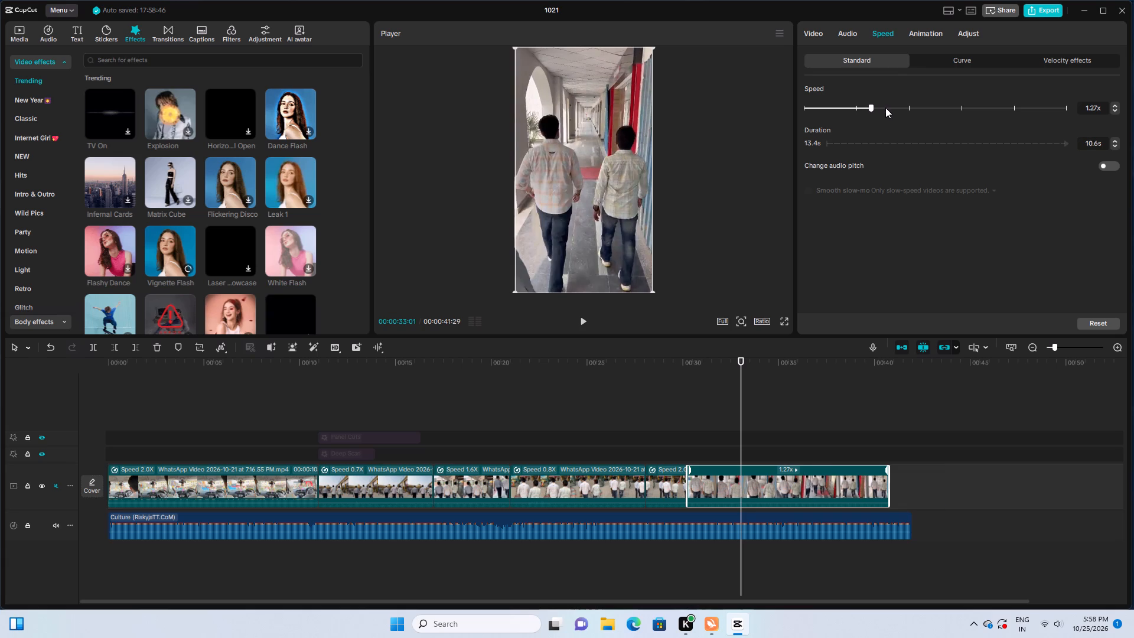
Reframe the last clip around the man on the right, scaling it to 221% and positioning it at about X -1273, Y -852.
click(616, 216)
drag(514, 292, 434, 334)
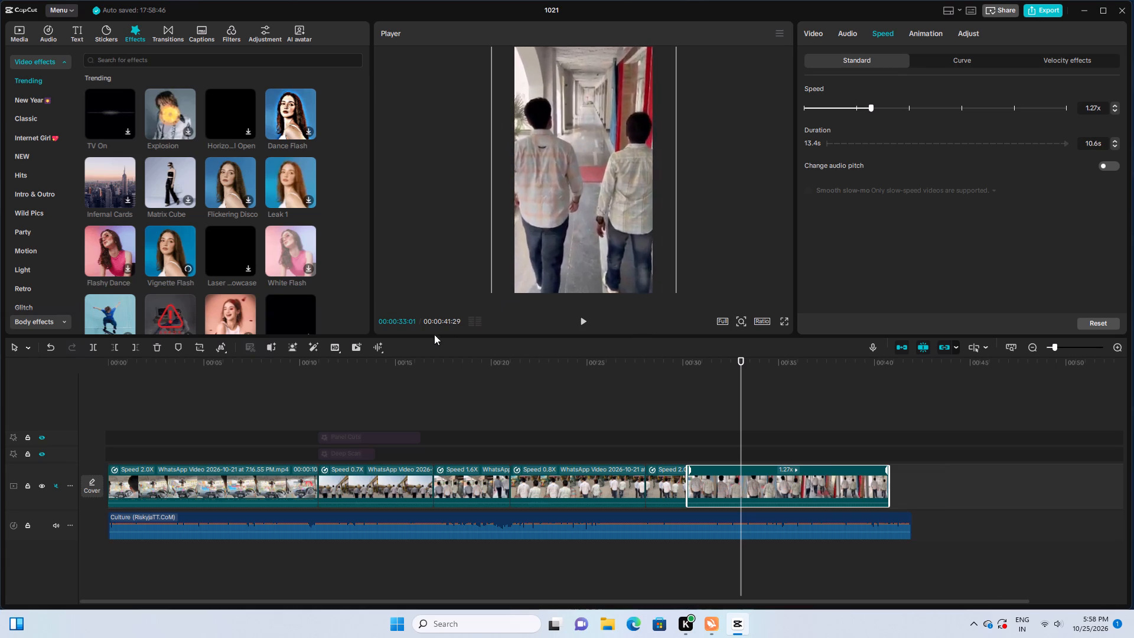
drag(434, 334, 430, 337)
drag(583, 183, 522, 190)
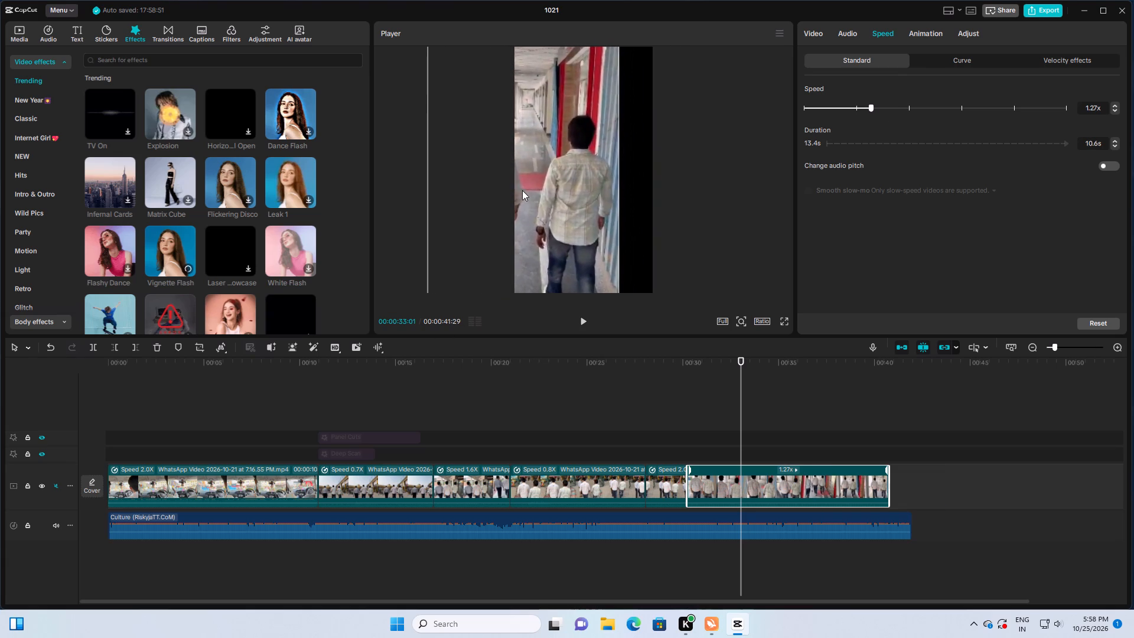
click(618, 240)
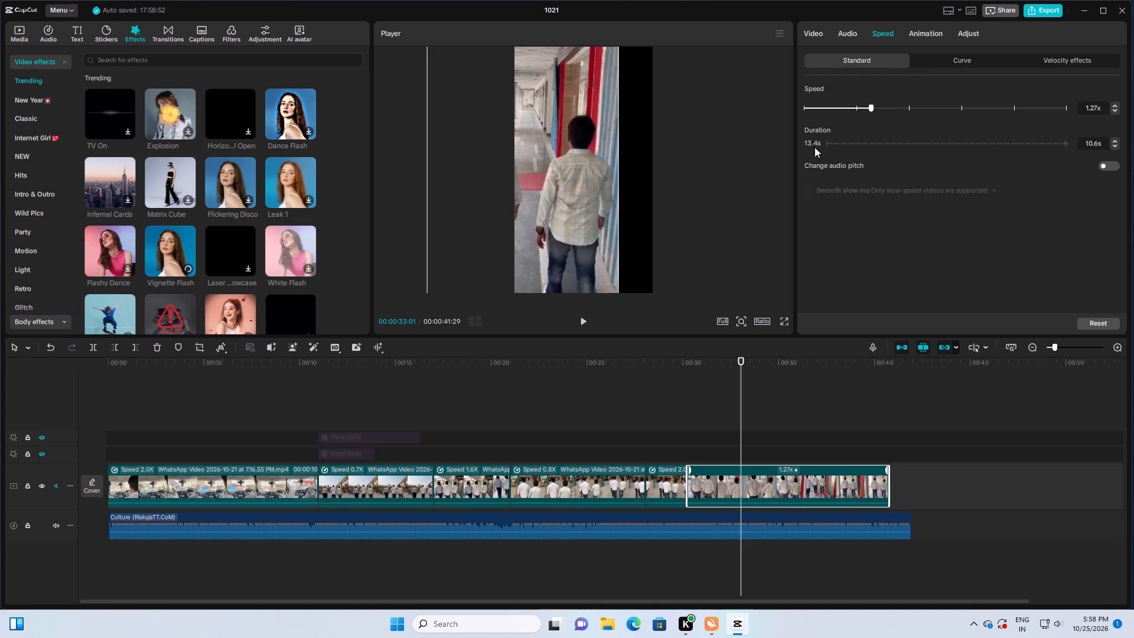
click(585, 249)
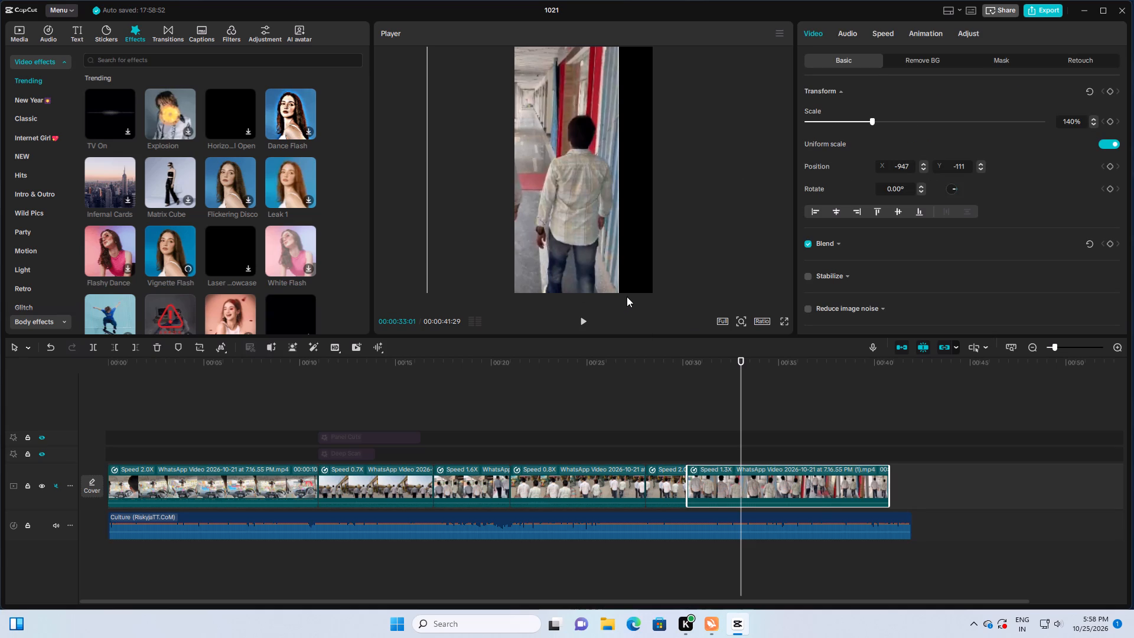
drag(591, 245, 596, 228)
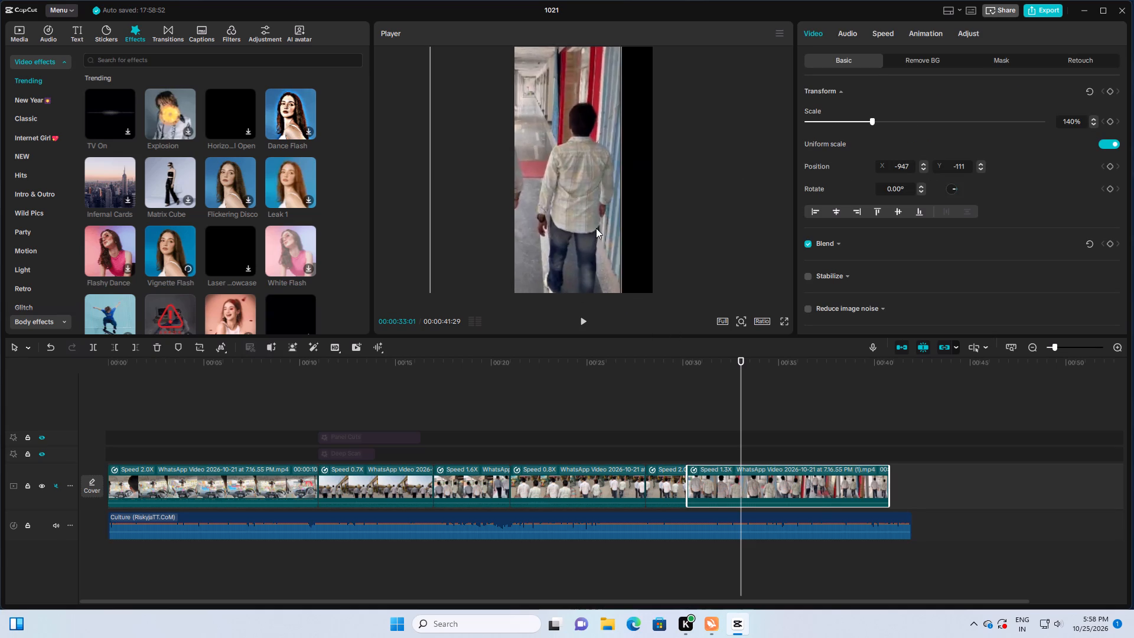
drag(596, 228, 582, 244)
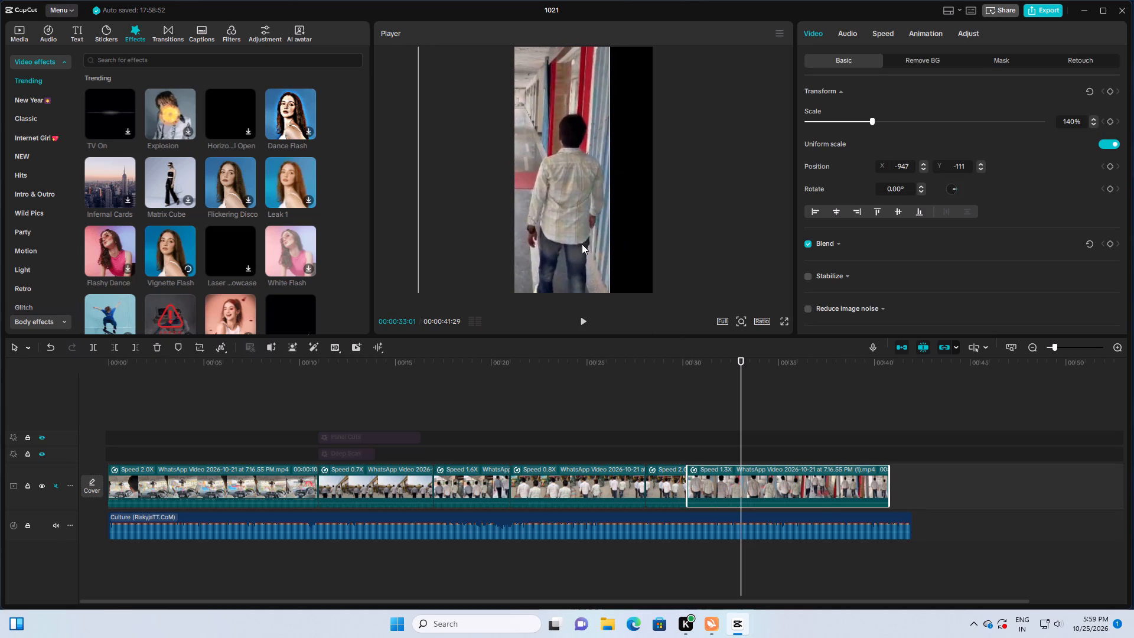
drag(593, 192, 601, 265)
drag(876, 122, 882, 121)
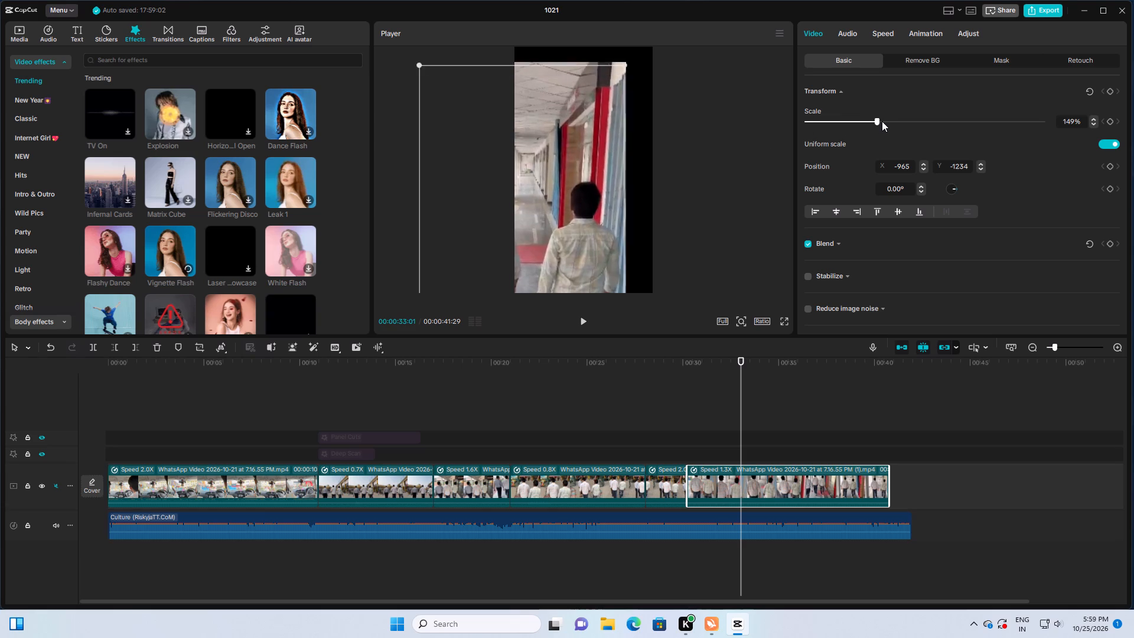
drag(882, 121, 889, 122)
drag(565, 210, 545, 185)
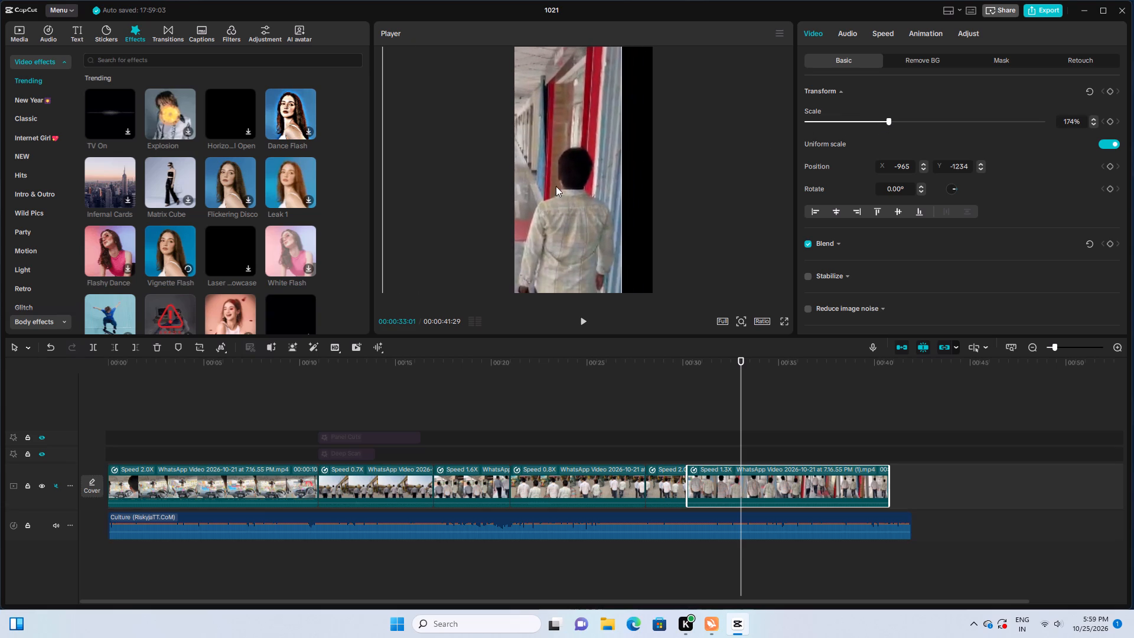
drag(893, 123, 911, 124)
Add the Vignette Flash effect on a new track above the two hidden effect tracks, starting where the second clip begins.
drag(741, 361, 597, 401)
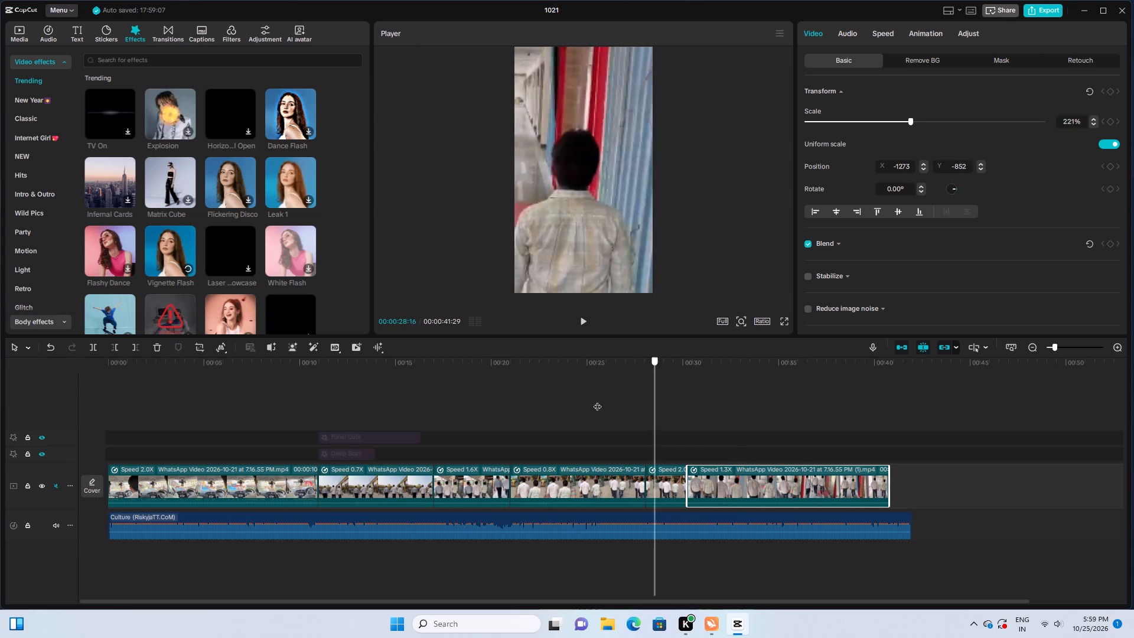
drag(597, 401, 291, 414)
key(space)
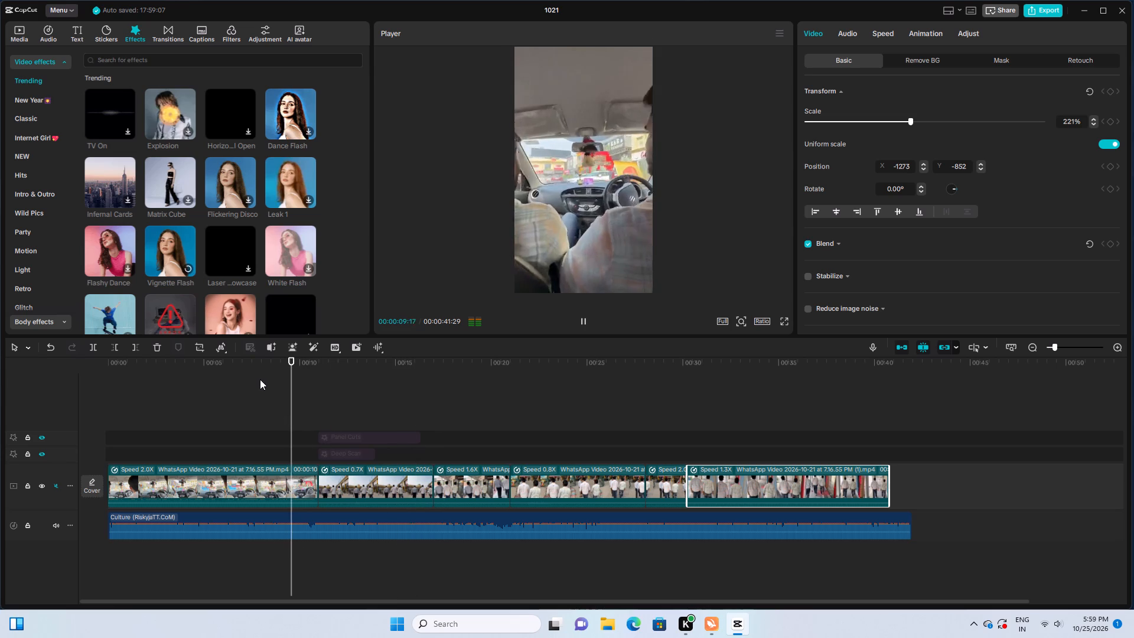
click(171, 255)
double_click(171, 255)
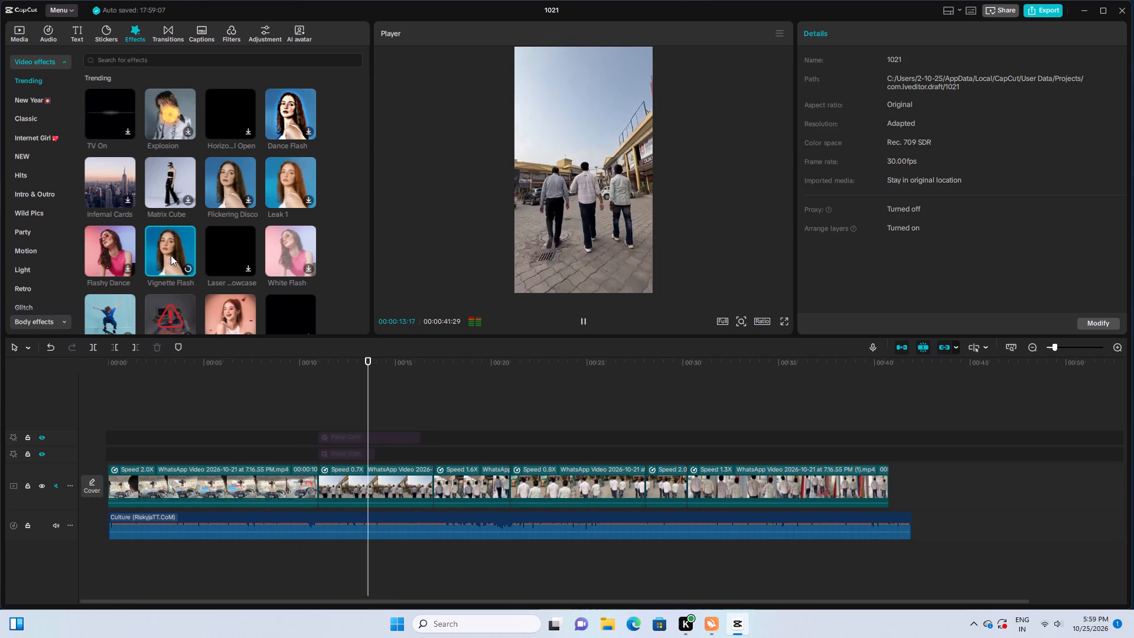
drag(171, 256, 328, 433)
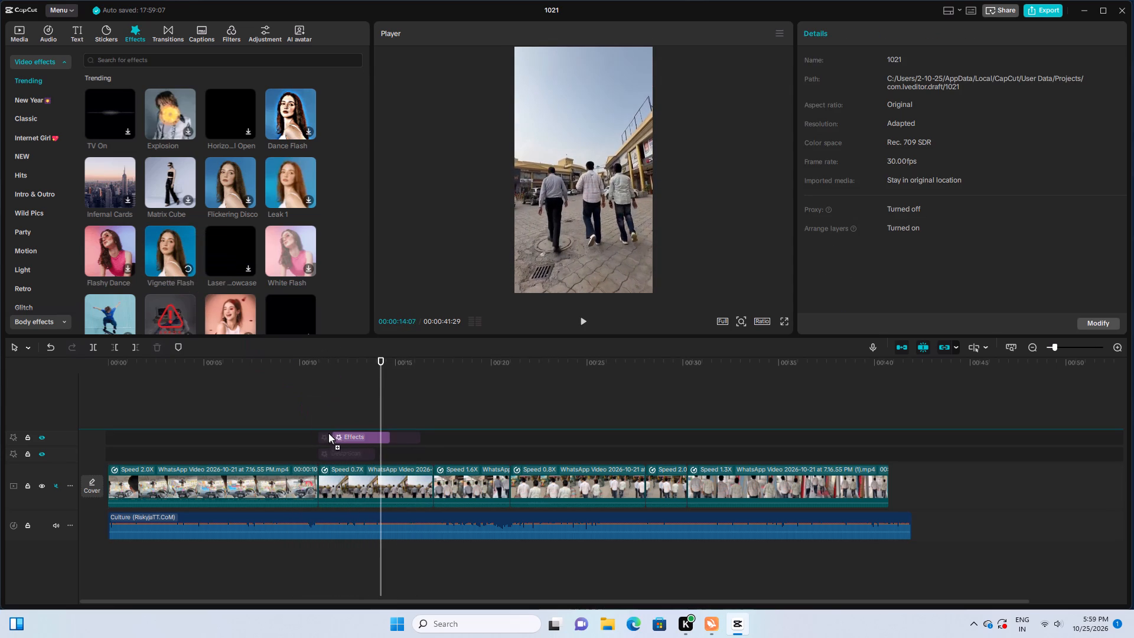
drag(328, 433, 315, 426)
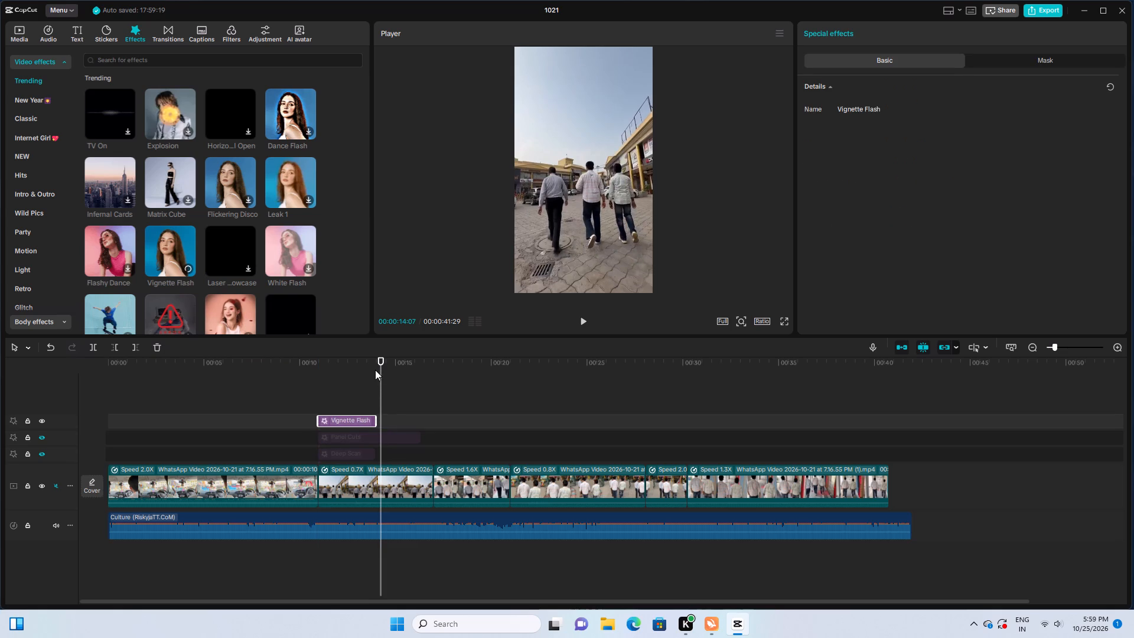
Preview the video from before the Vignette Flash effect, and trim the end of the third clip so it lasts about 0.9 s.
drag(375, 369, 294, 374)
key(space)
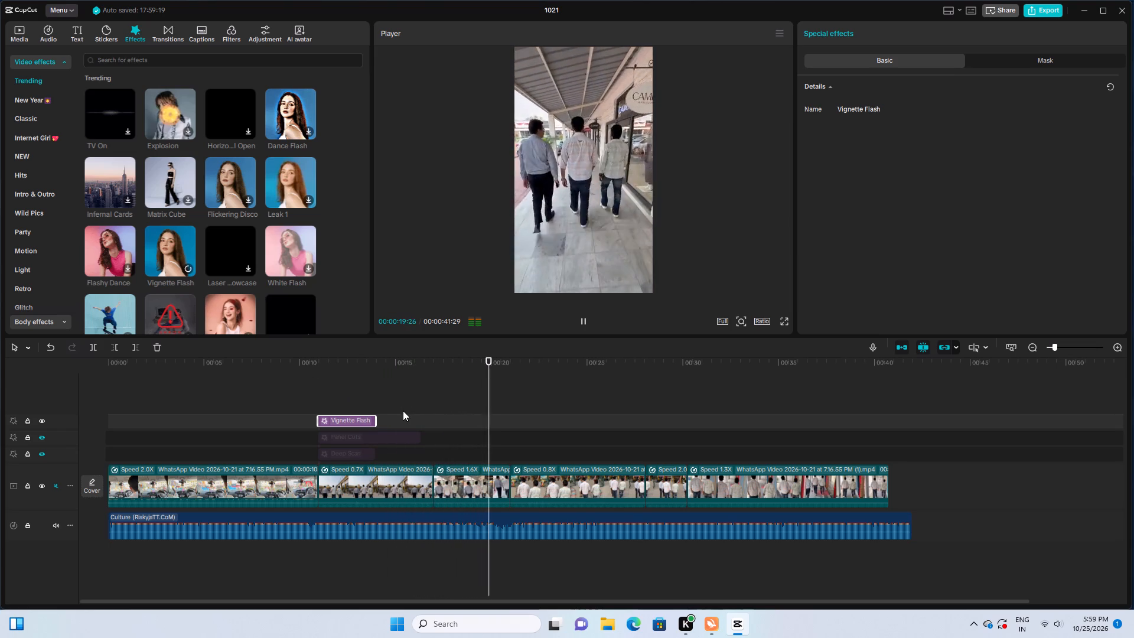
click(485, 494)
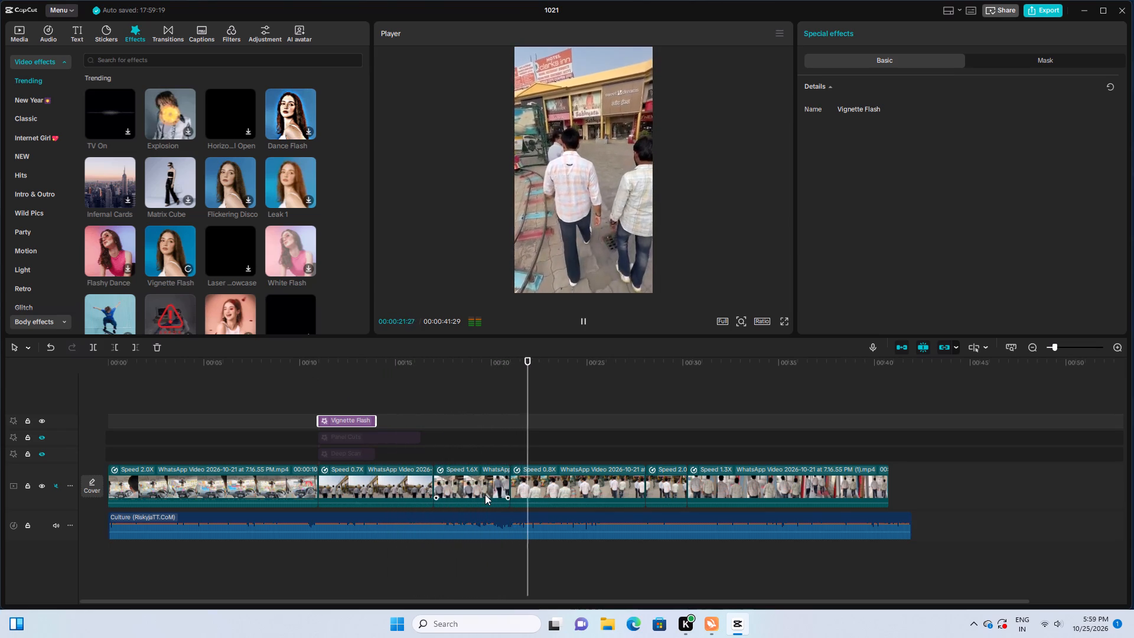
drag(510, 487, 501, 488)
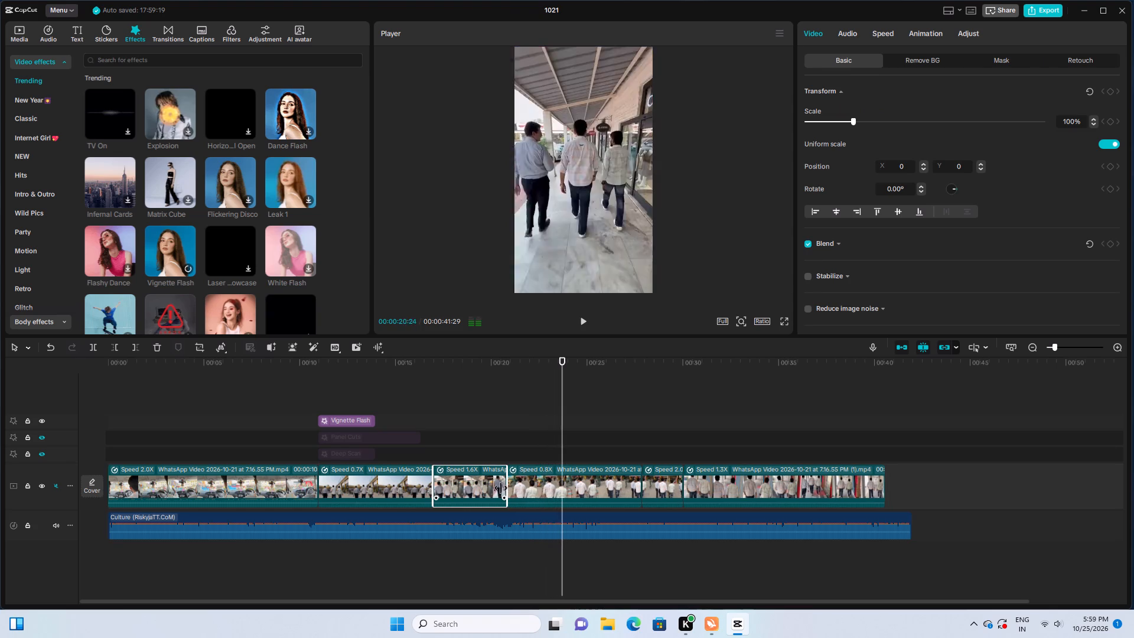
drag(501, 488, 450, 490)
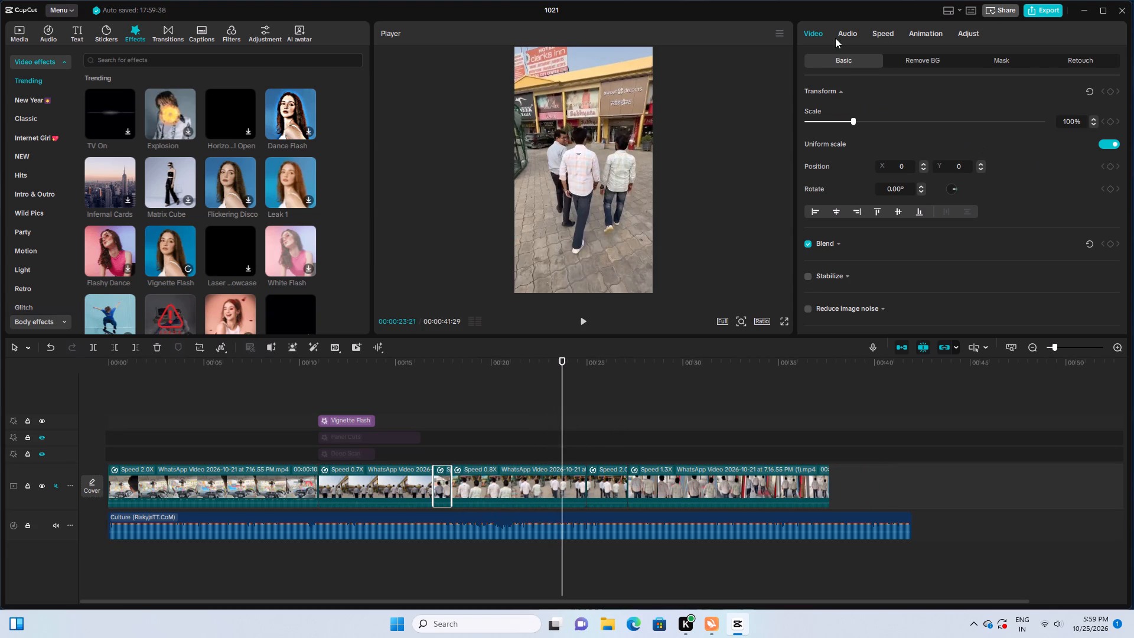
Set the trimmed third clip's speed to 1.00x.
click(875, 32)
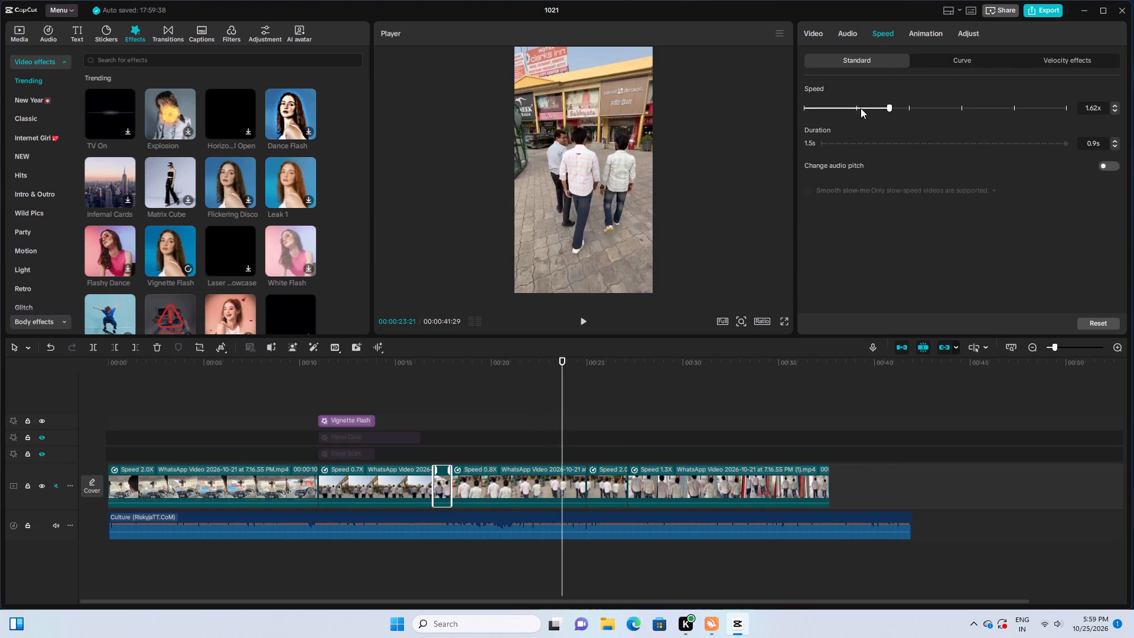
click(856, 108)
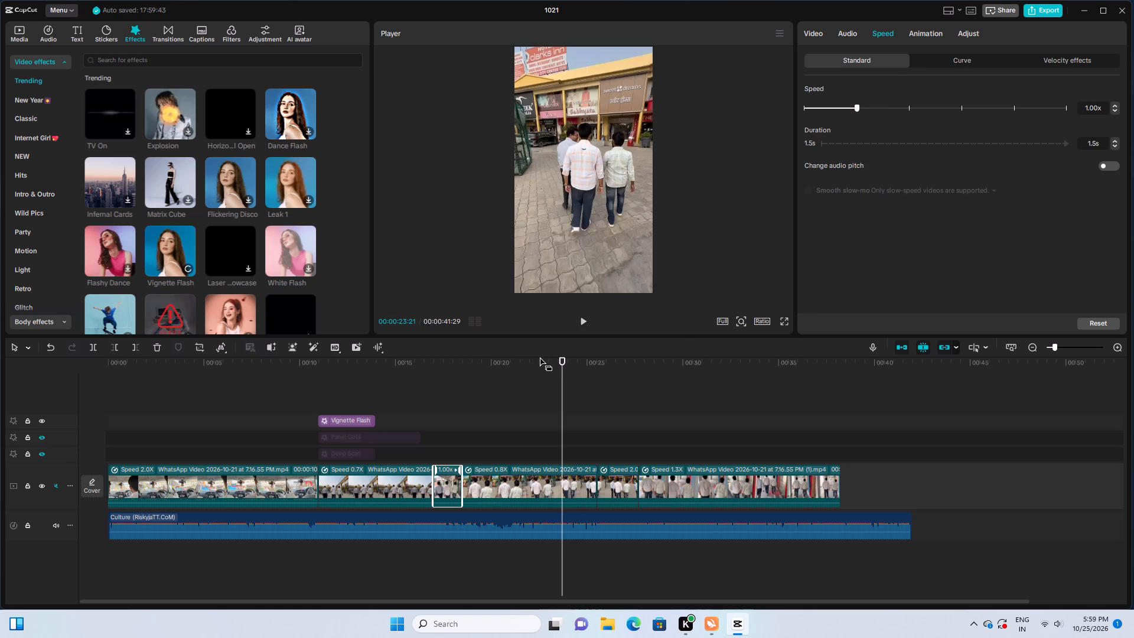
Play the video from just before the third clip through the end of the last clip to check pacing and framing.
click(412, 360)
key(space)
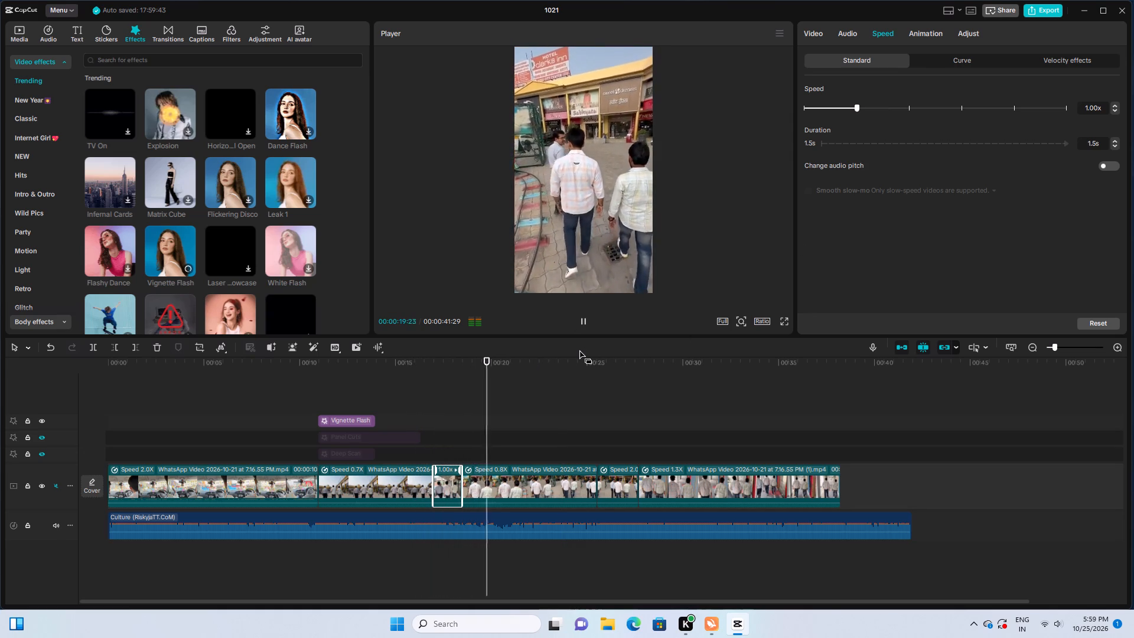
click(556, 480)
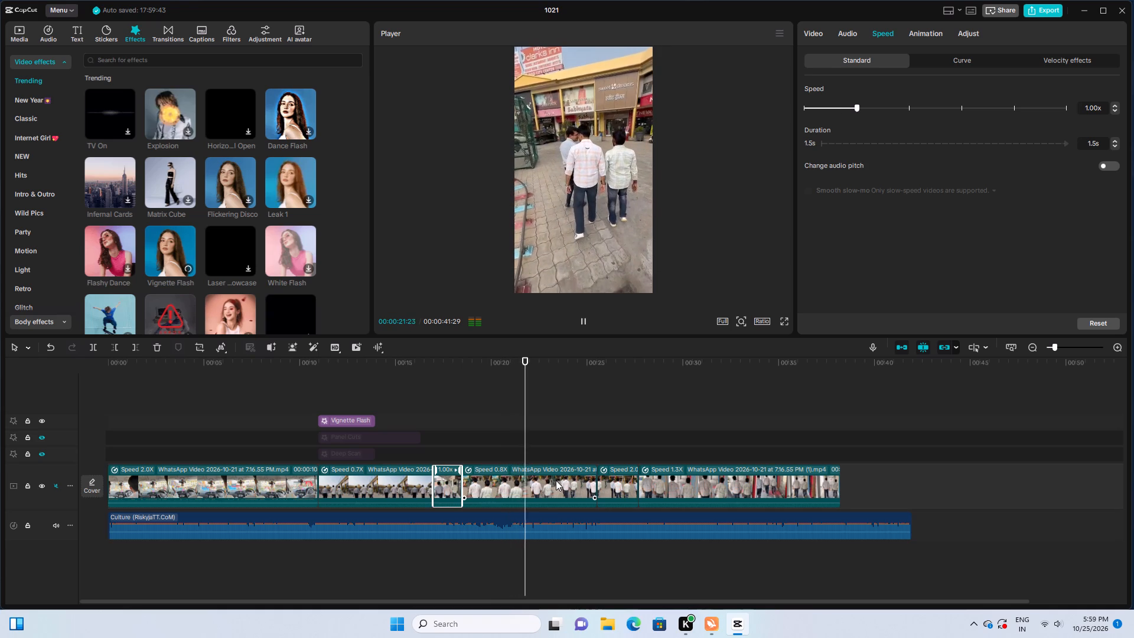
click(586, 322)
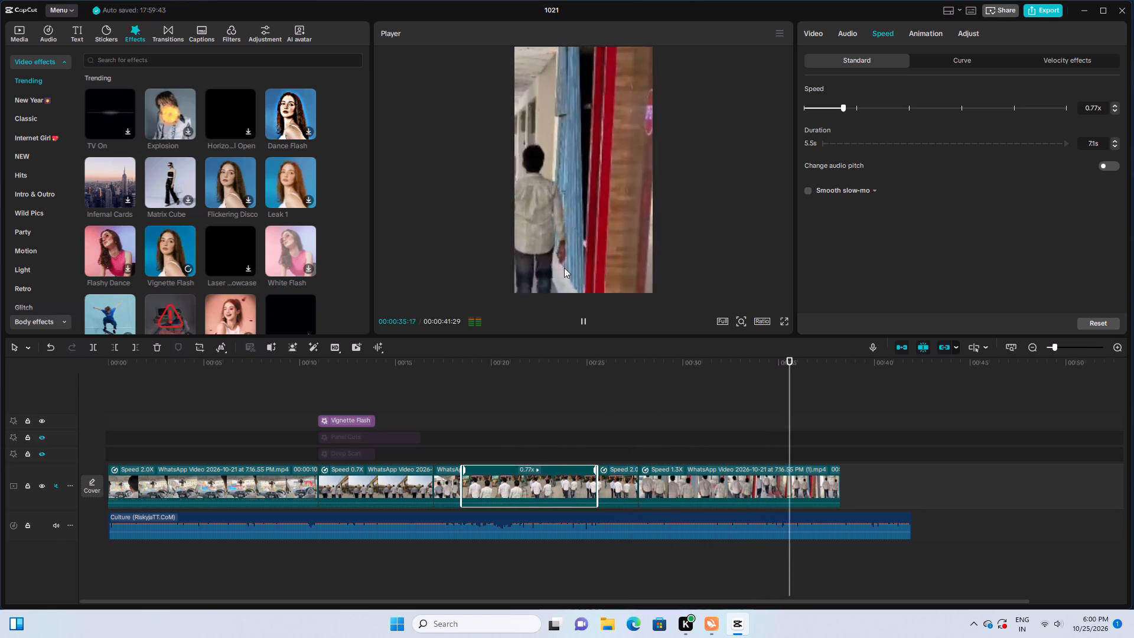
click(786, 483)
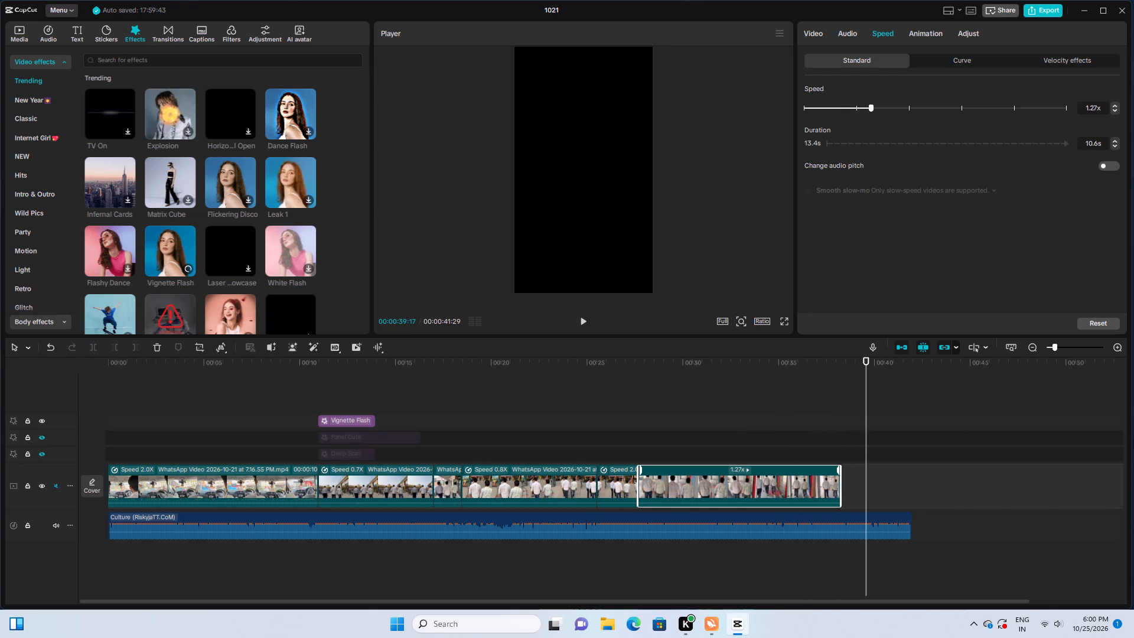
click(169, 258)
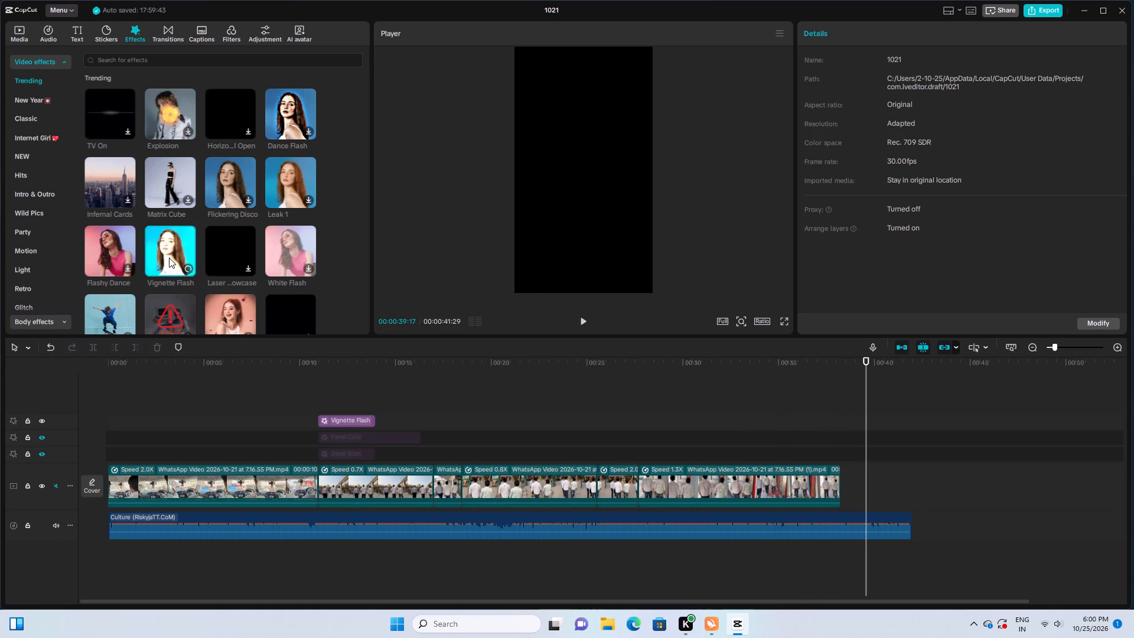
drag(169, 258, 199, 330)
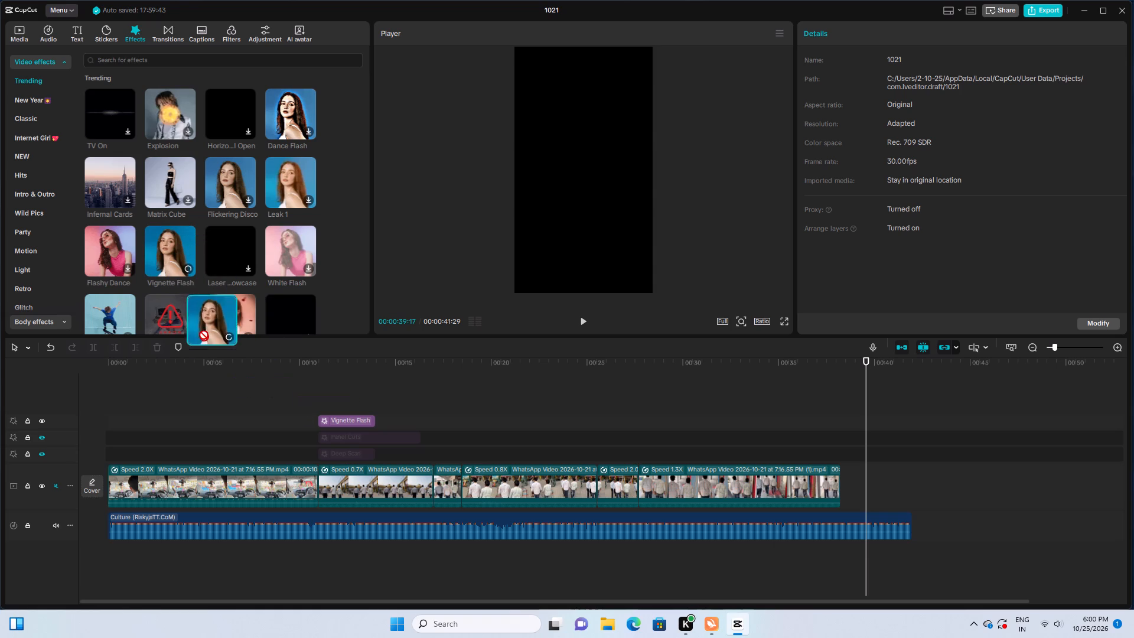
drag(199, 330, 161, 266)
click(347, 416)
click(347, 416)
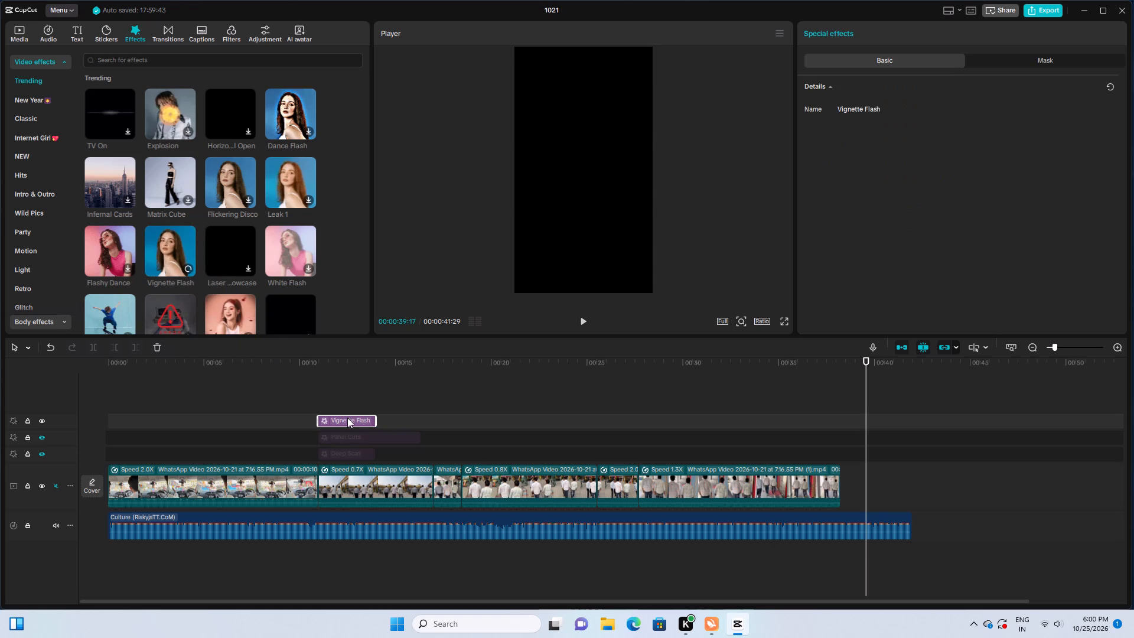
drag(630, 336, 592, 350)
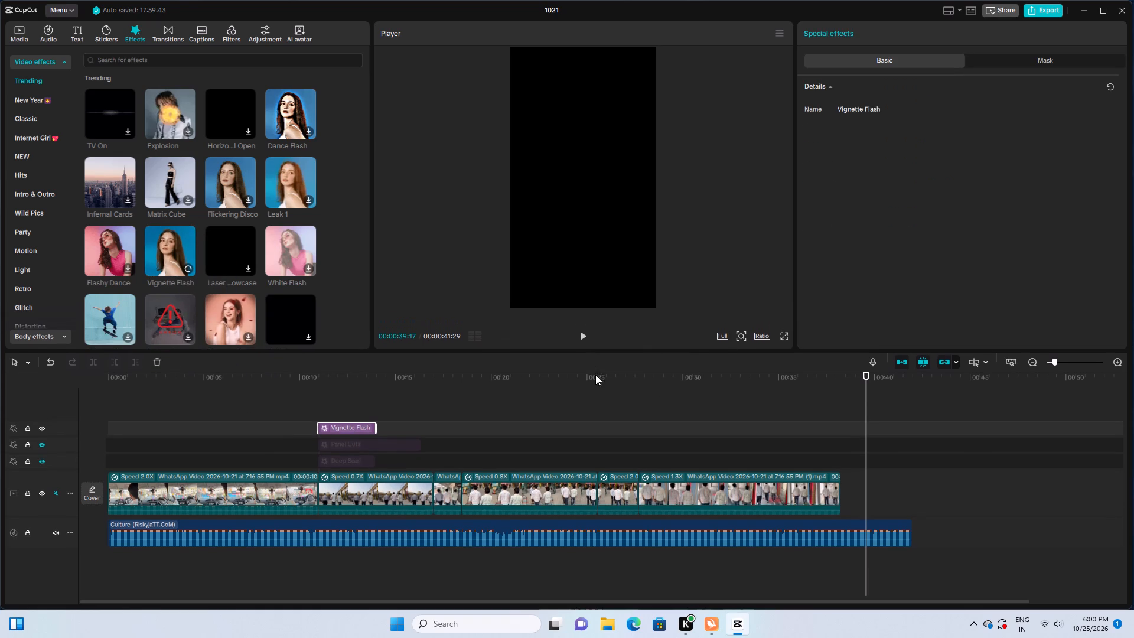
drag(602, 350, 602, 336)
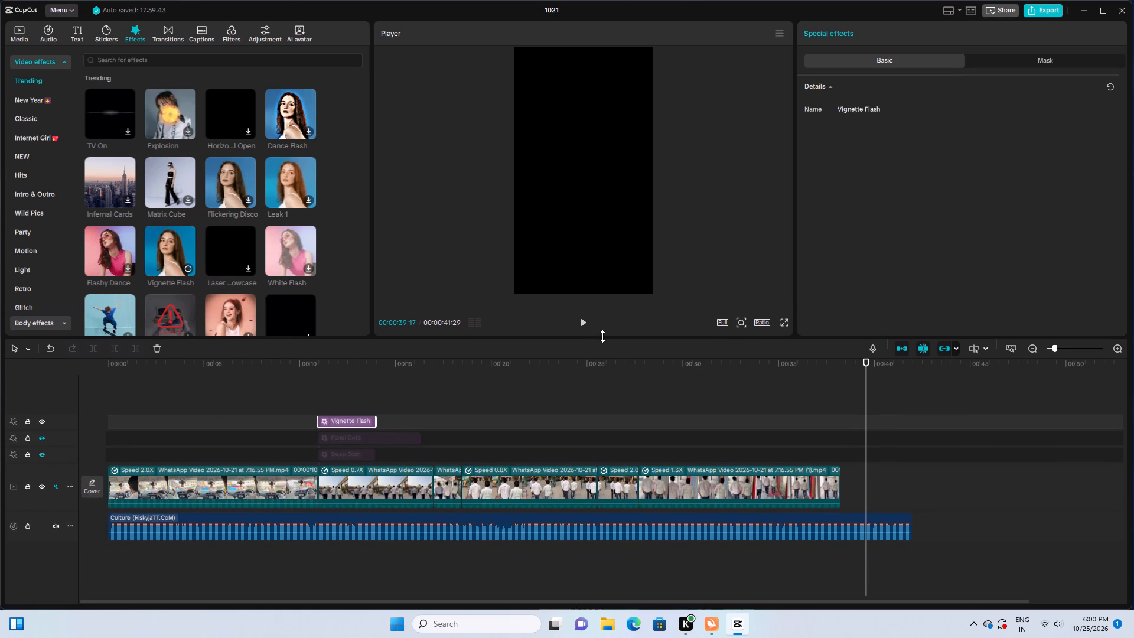
Play back the section from before the second clip through the Vignette Flash effect.
drag(711, 365, 381, 376)
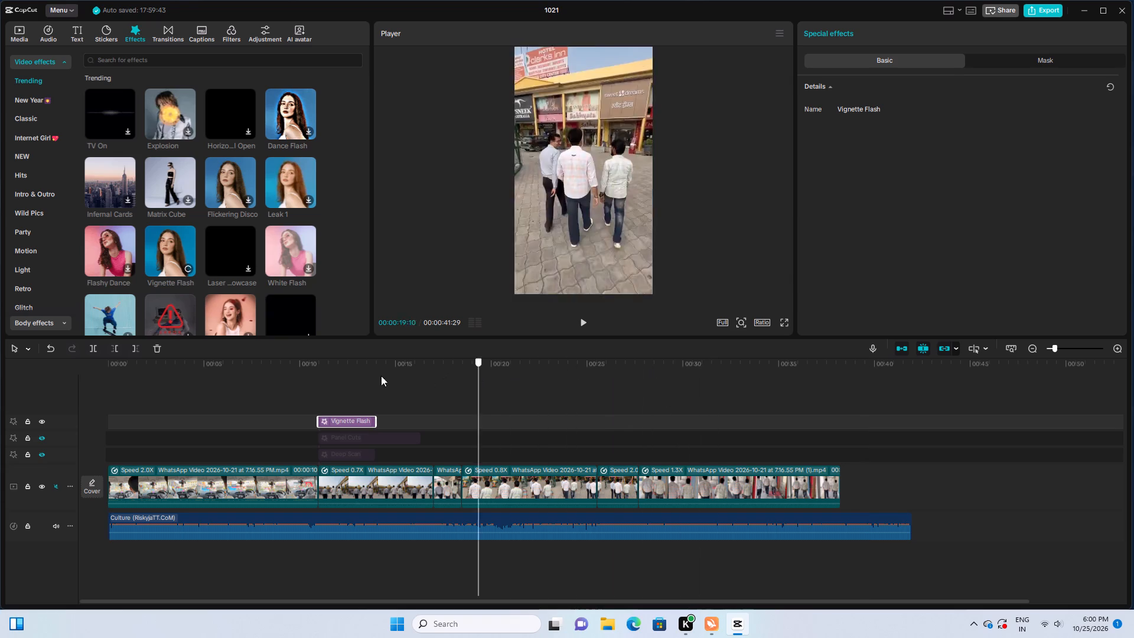
drag(381, 376, 259, 371)
key(space)
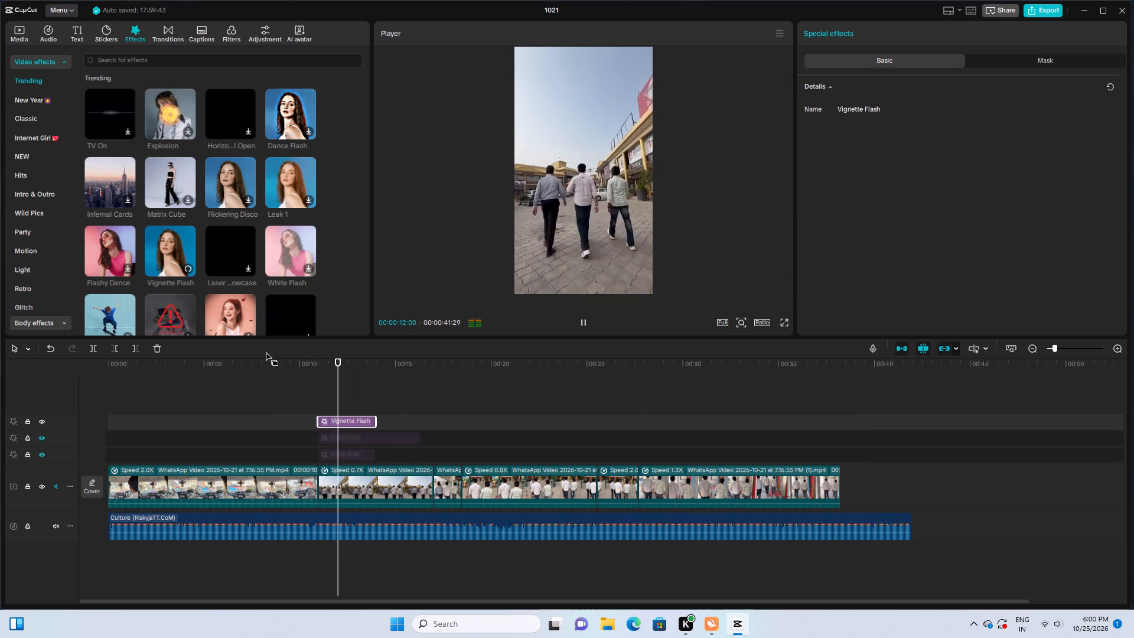
Stop playback, open the auto captions settings, and return the playhead to the start of the video.
click(581, 327)
click(203, 41)
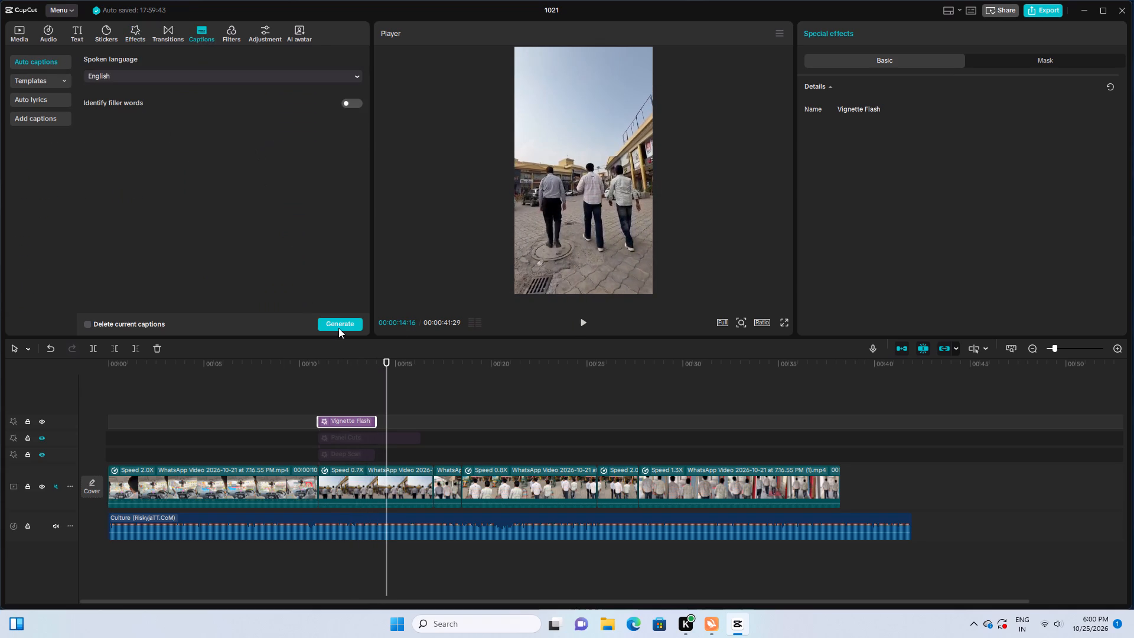
drag(385, 366, 50, 370)
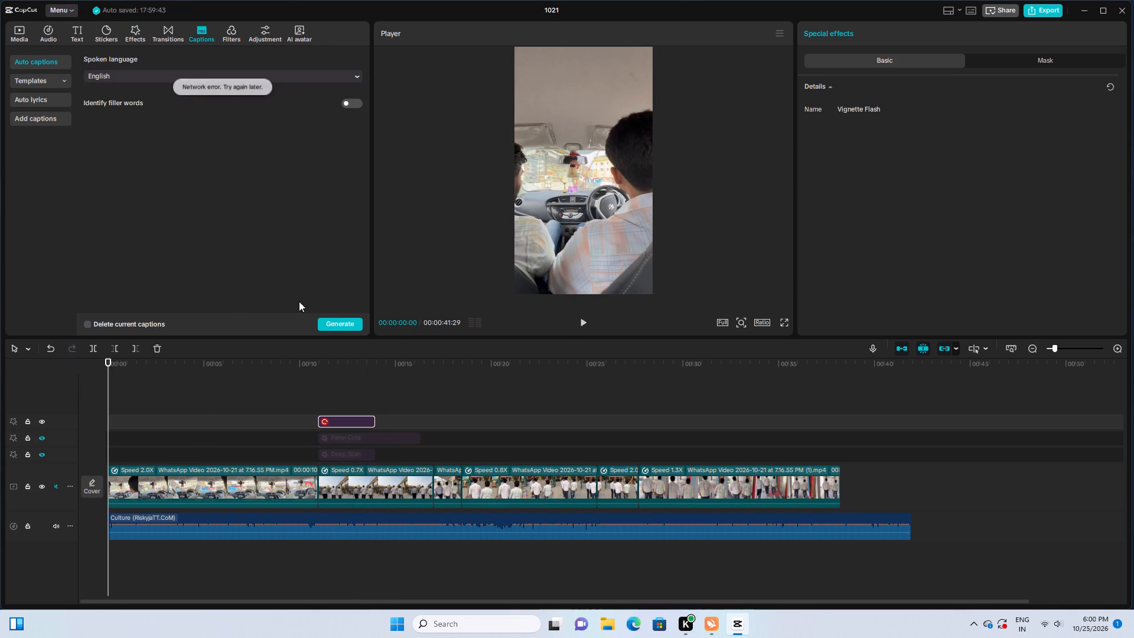
Check the computer's Wi-Fi connection in the system network settings.
click(1051, 630)
click(967, 445)
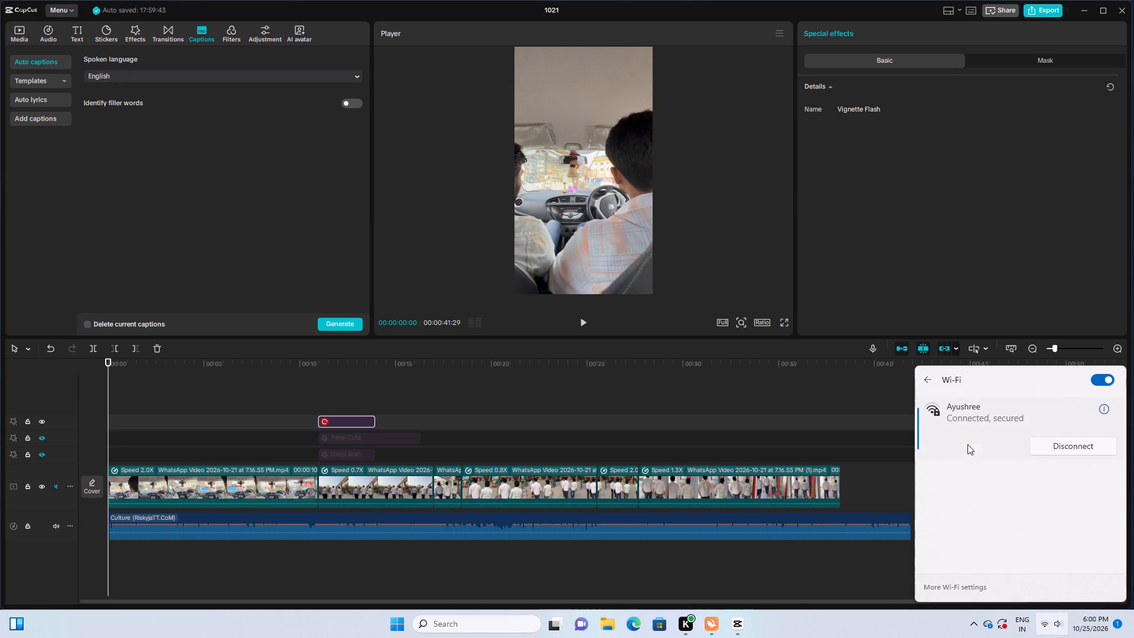
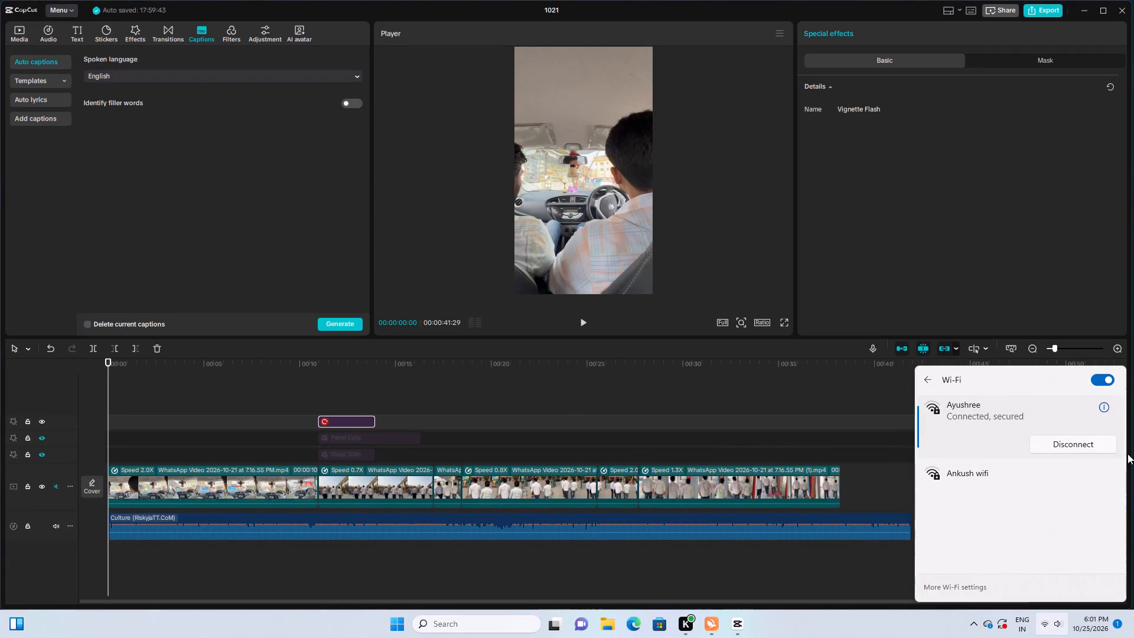
Disconnect the computer from its current Wi-Fi network and connect to the secured mobile or home network listed first among those available.
click(1080, 441)
click(932, 379)
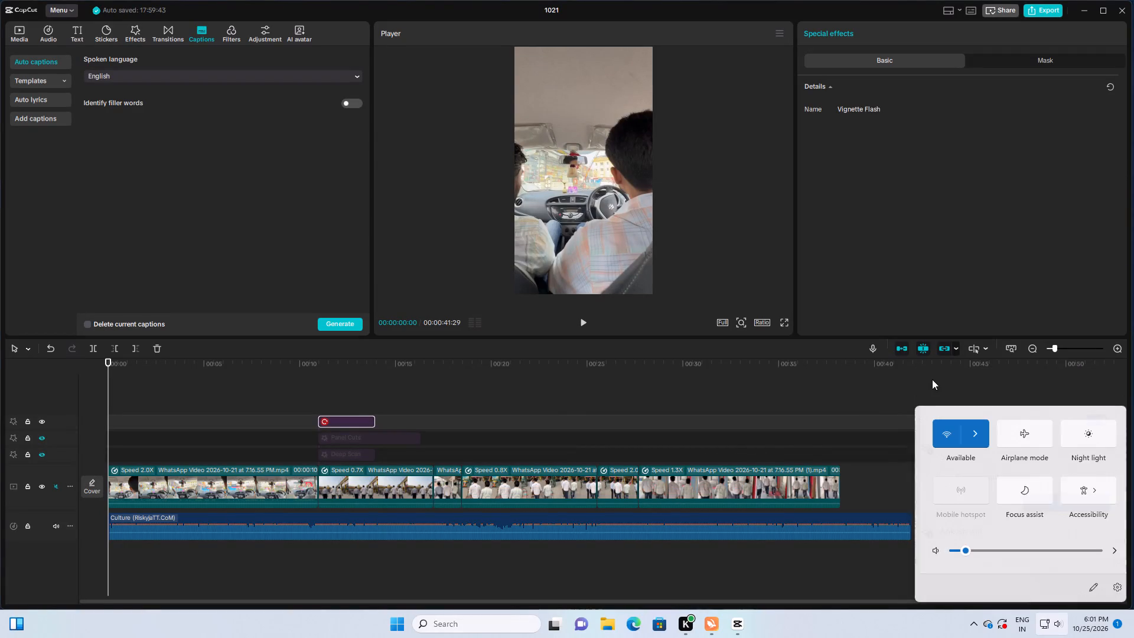
click(973, 424)
click(987, 414)
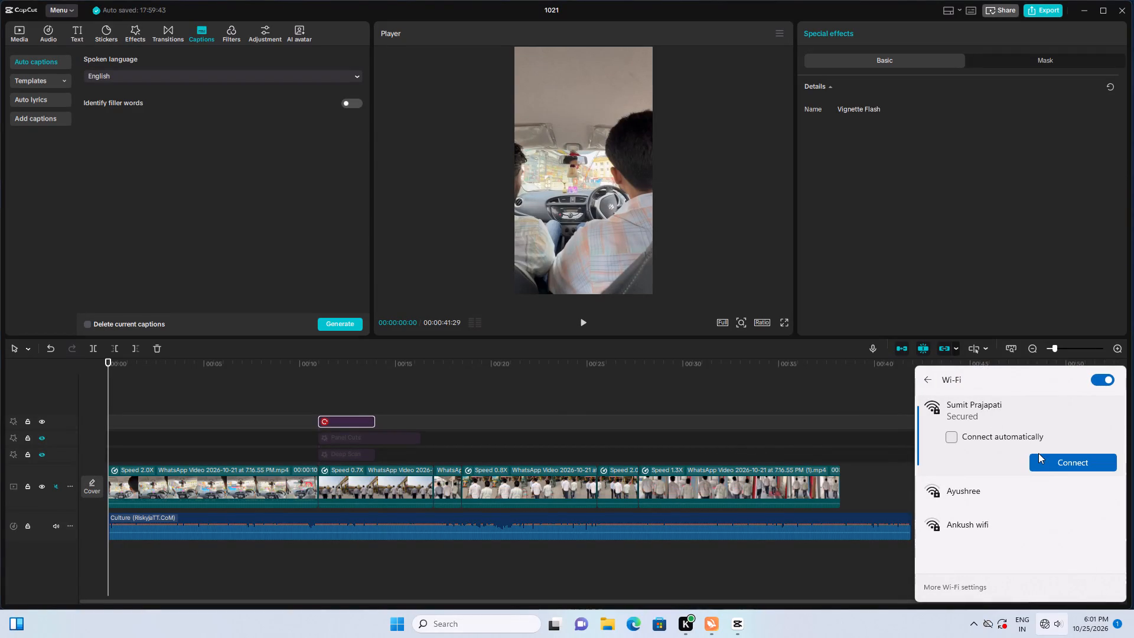
click(1040, 456)
click(925, 383)
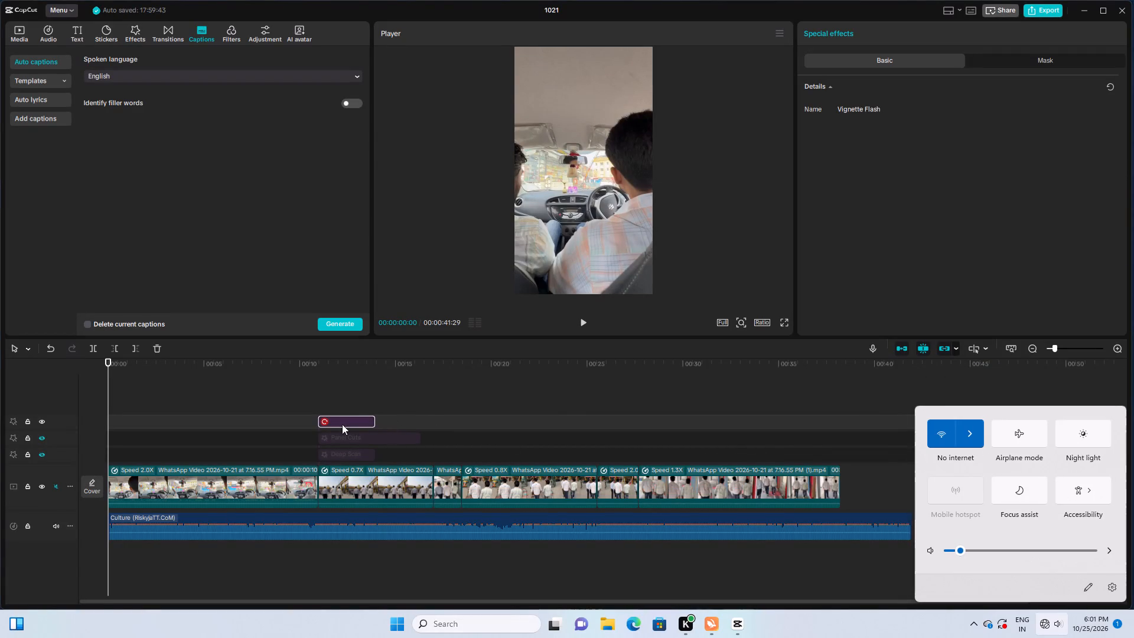
click(711, 620)
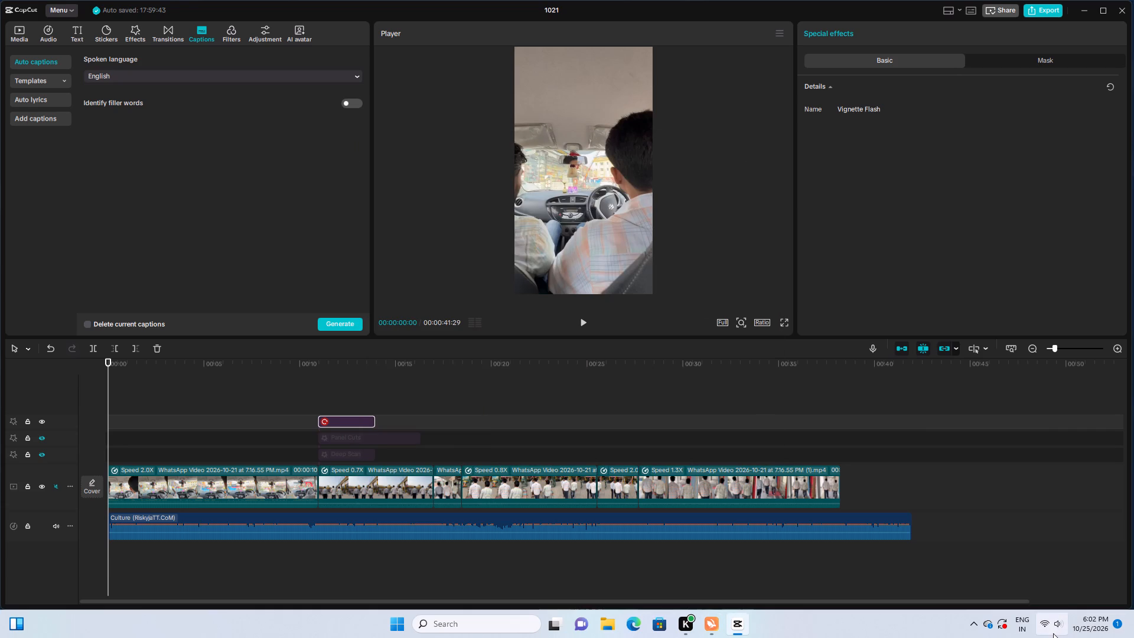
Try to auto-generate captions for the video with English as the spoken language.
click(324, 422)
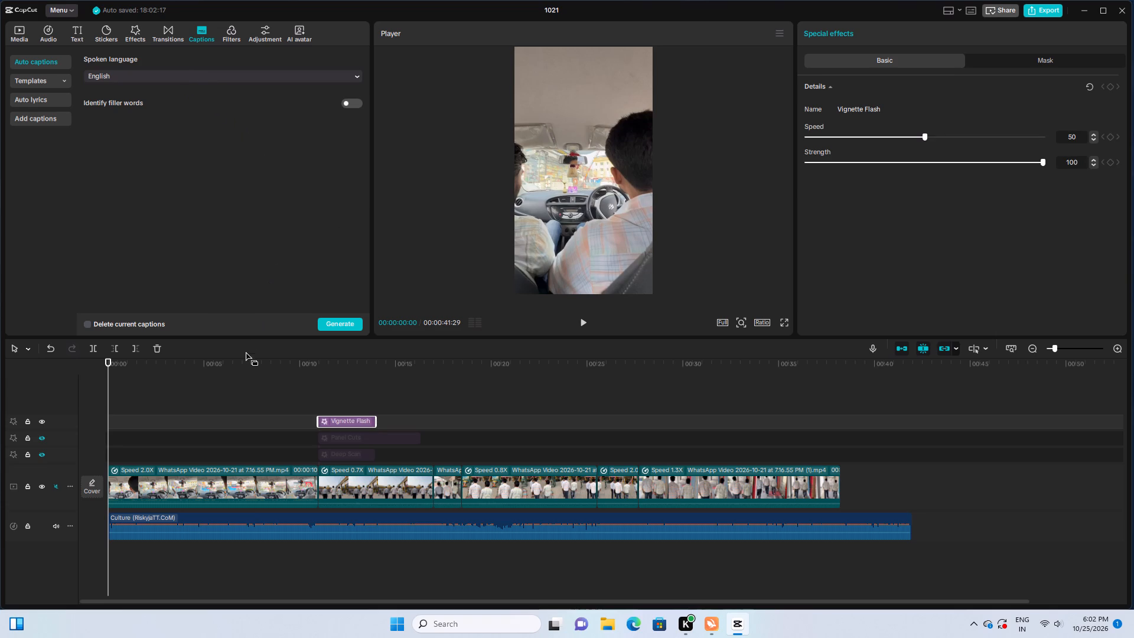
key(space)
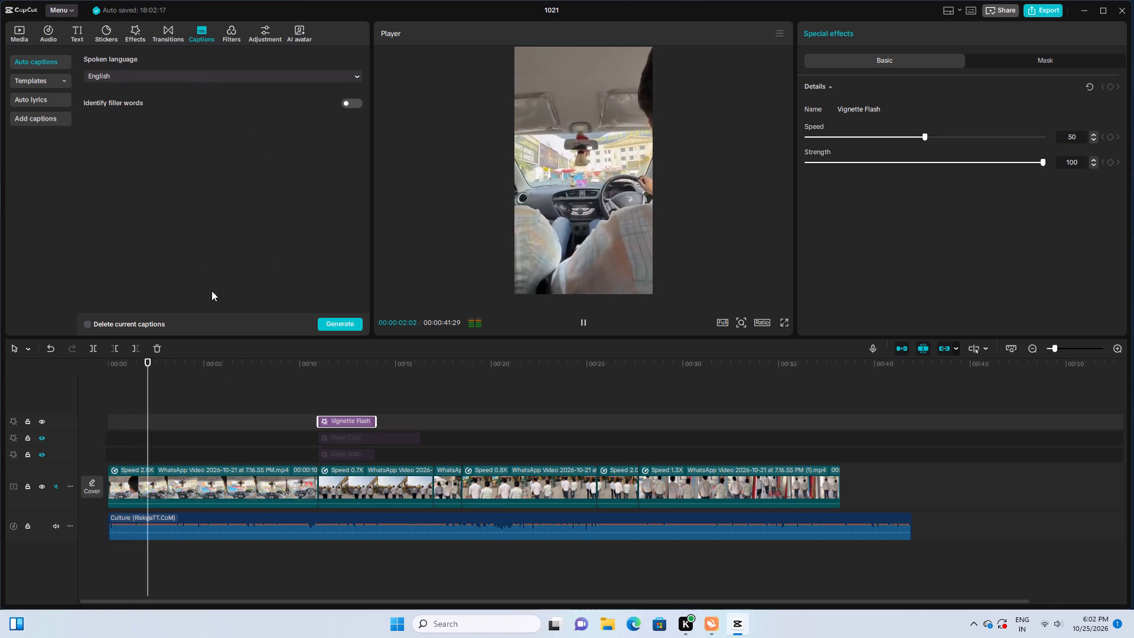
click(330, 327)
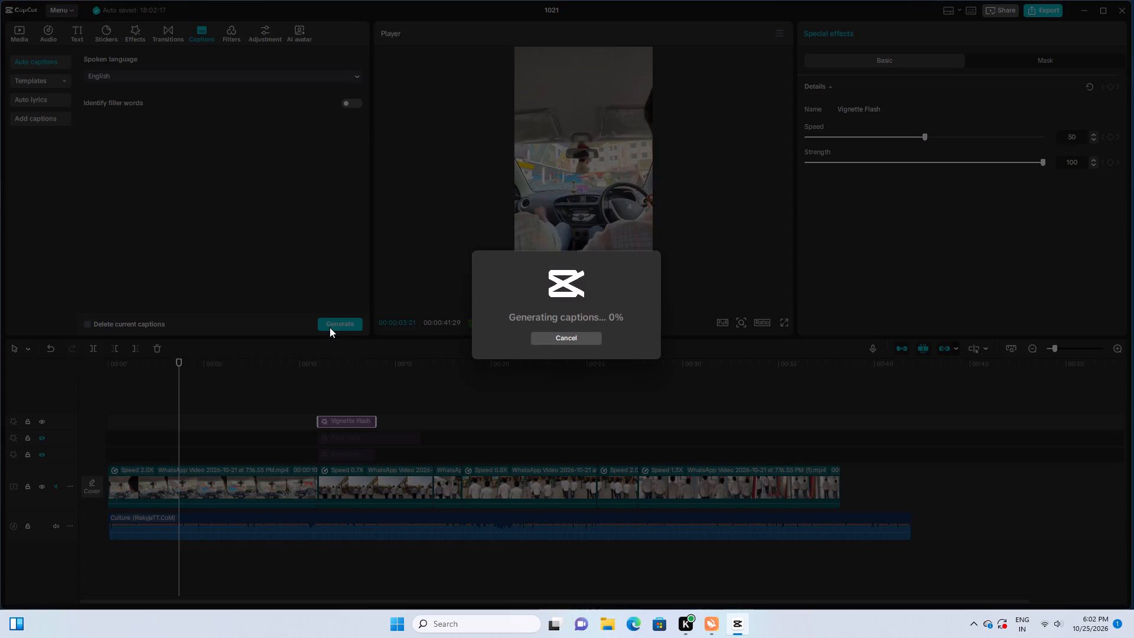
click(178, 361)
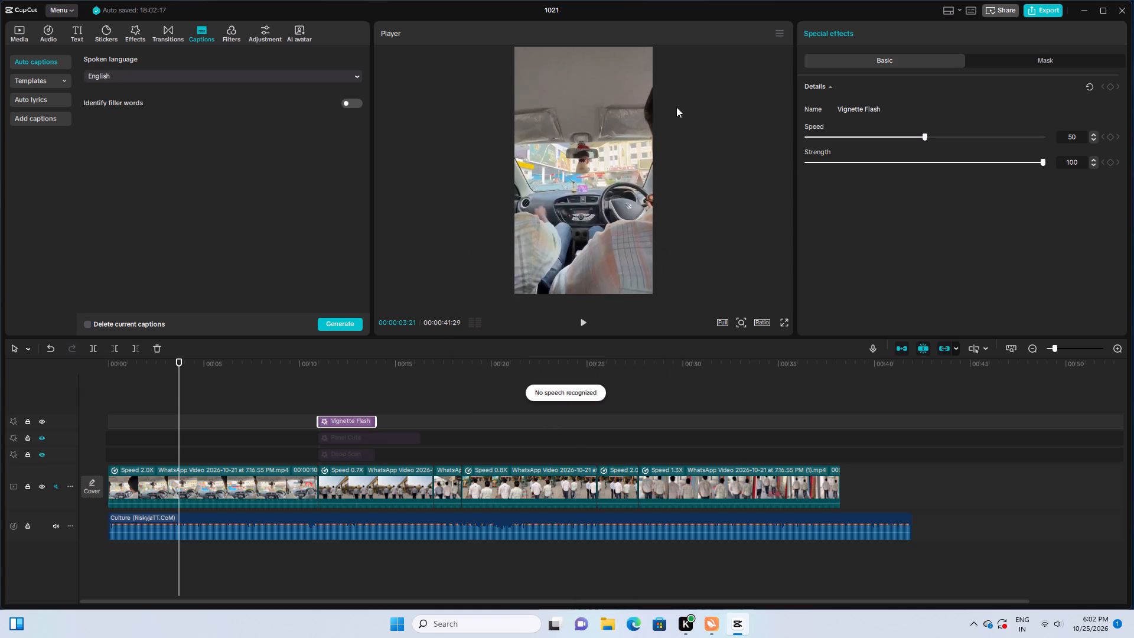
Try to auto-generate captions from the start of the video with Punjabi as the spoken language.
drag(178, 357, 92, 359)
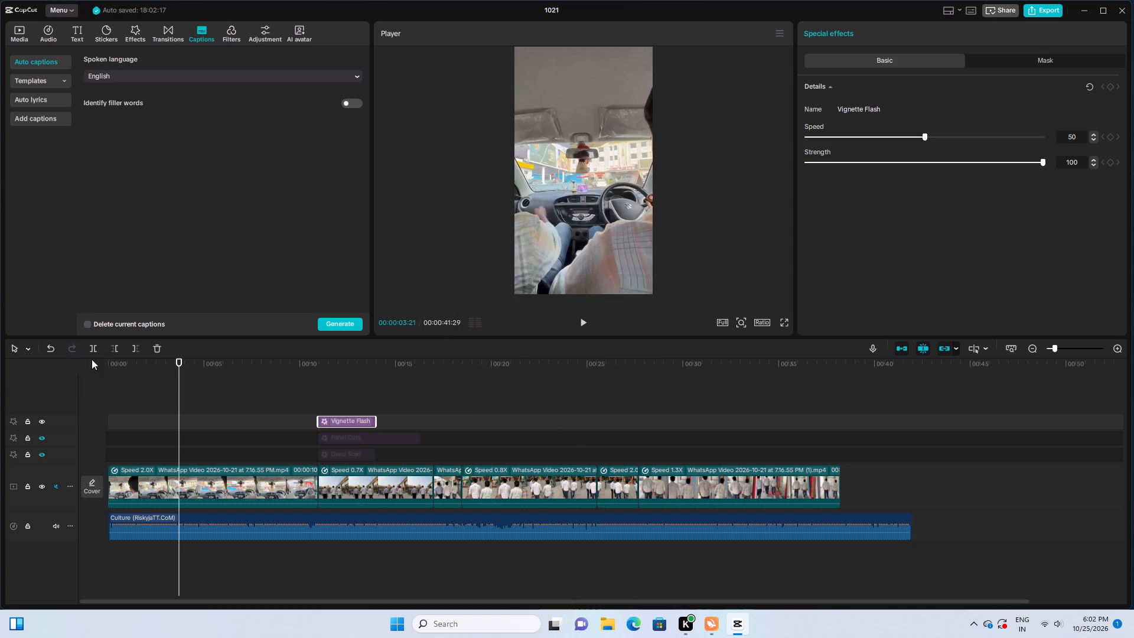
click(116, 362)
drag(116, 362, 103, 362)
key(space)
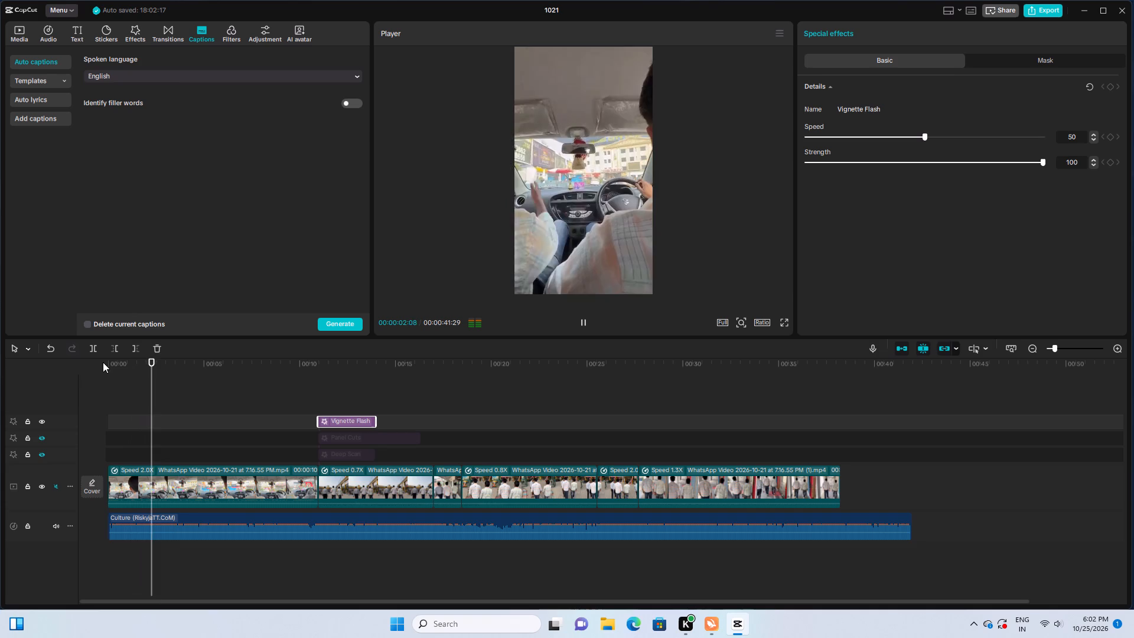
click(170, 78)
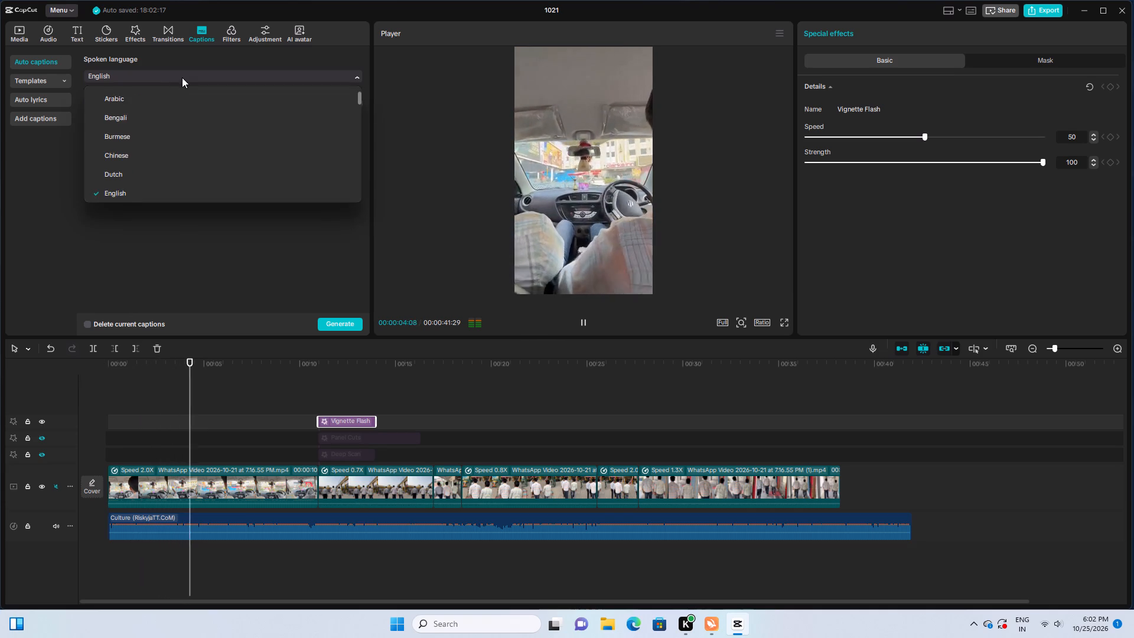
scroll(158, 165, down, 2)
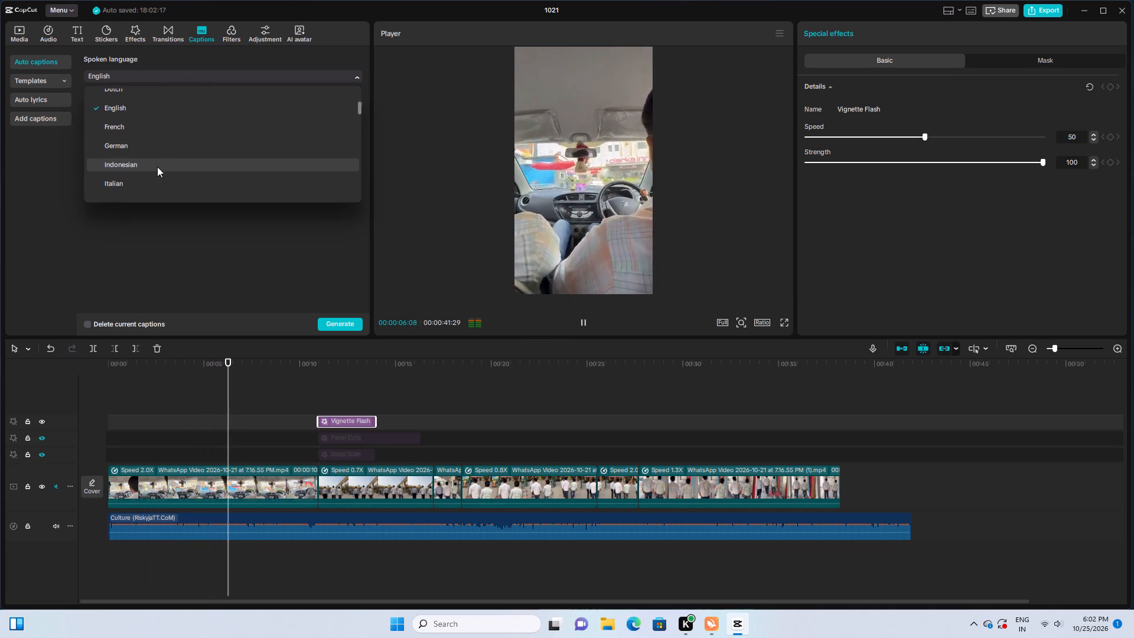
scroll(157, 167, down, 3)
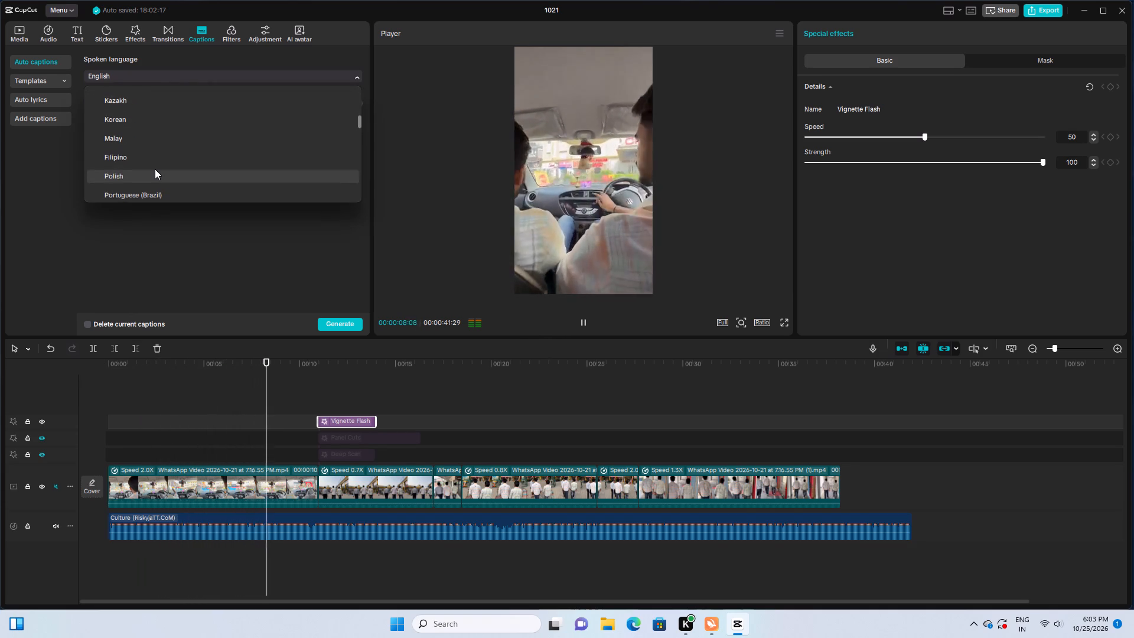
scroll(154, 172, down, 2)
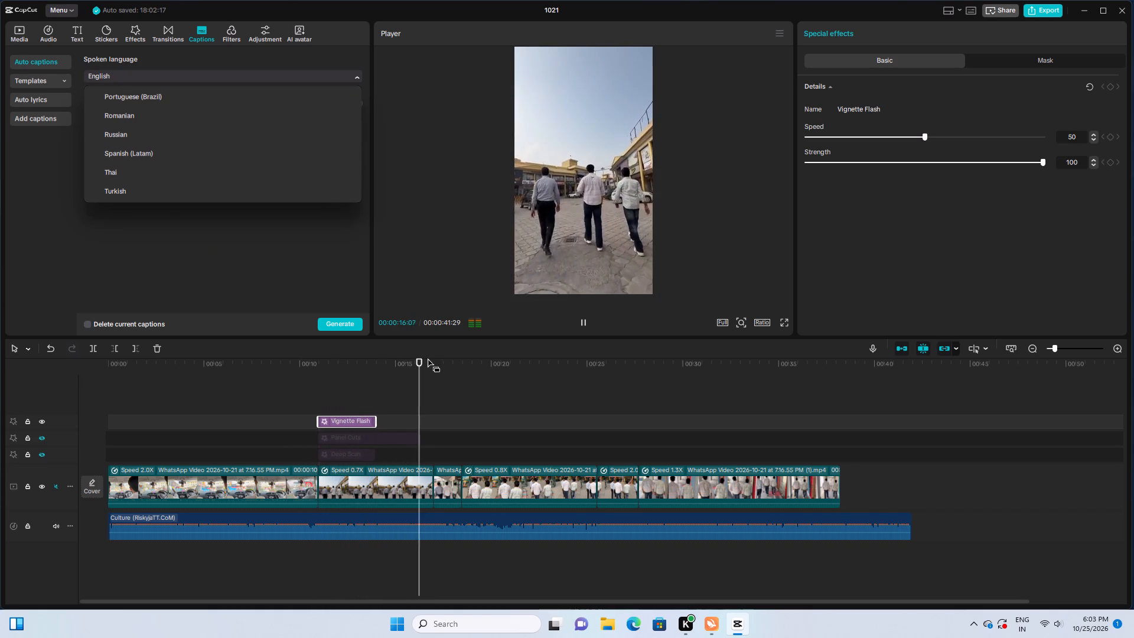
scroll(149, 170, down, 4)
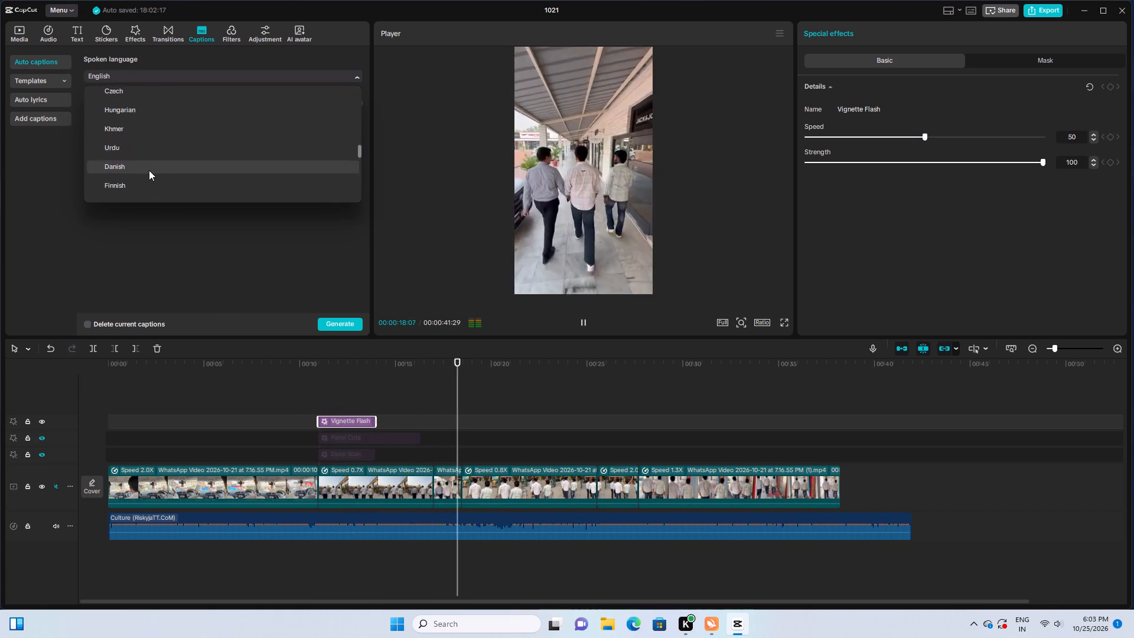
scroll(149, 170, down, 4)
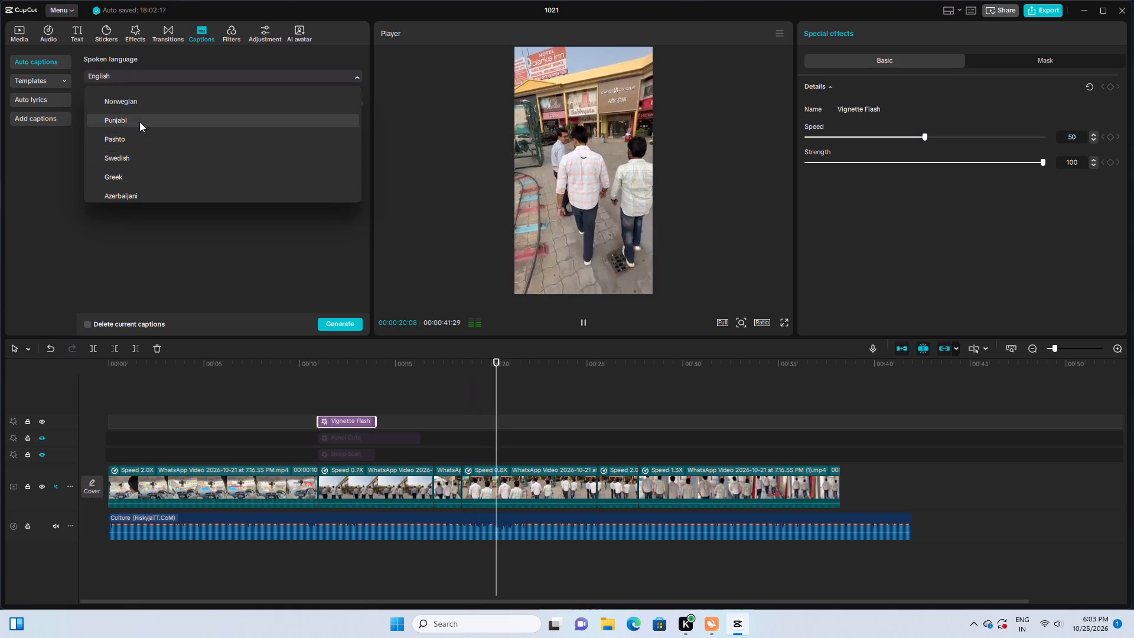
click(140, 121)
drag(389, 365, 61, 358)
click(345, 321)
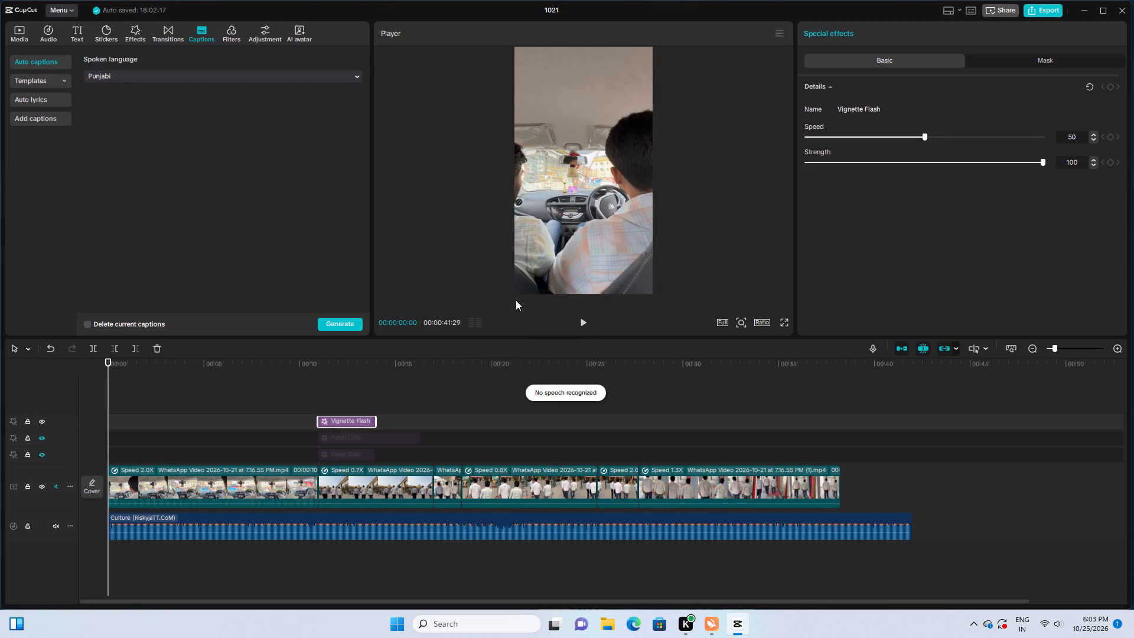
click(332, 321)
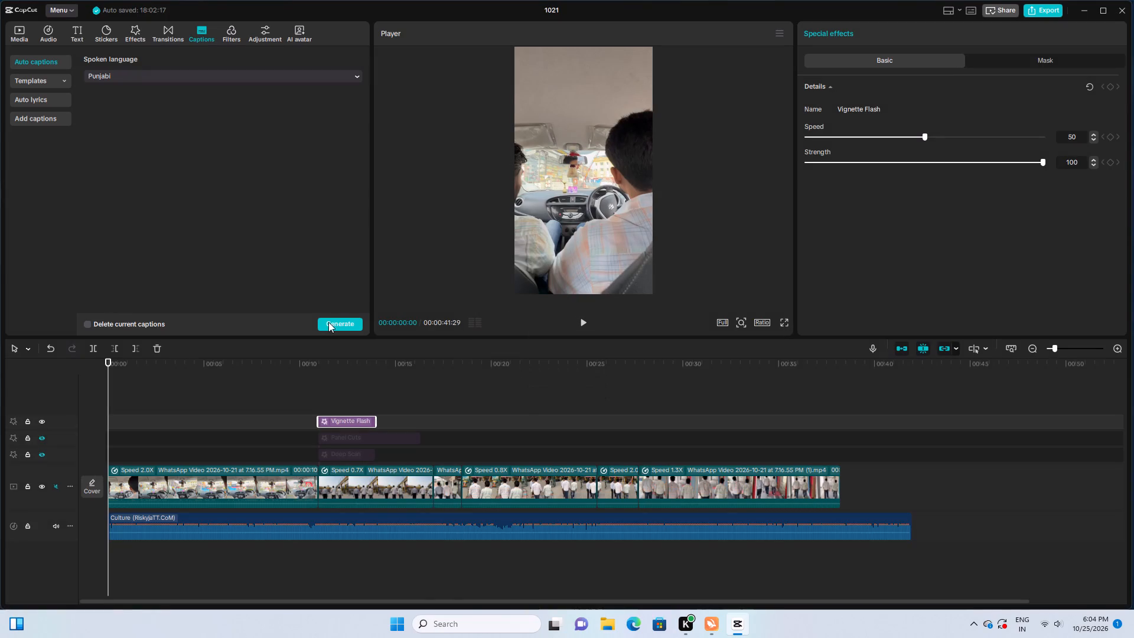
Play the video while browsing the trending caption templates, and try the glowing yellow CAPTION template near the end of the first clip.
click(584, 328)
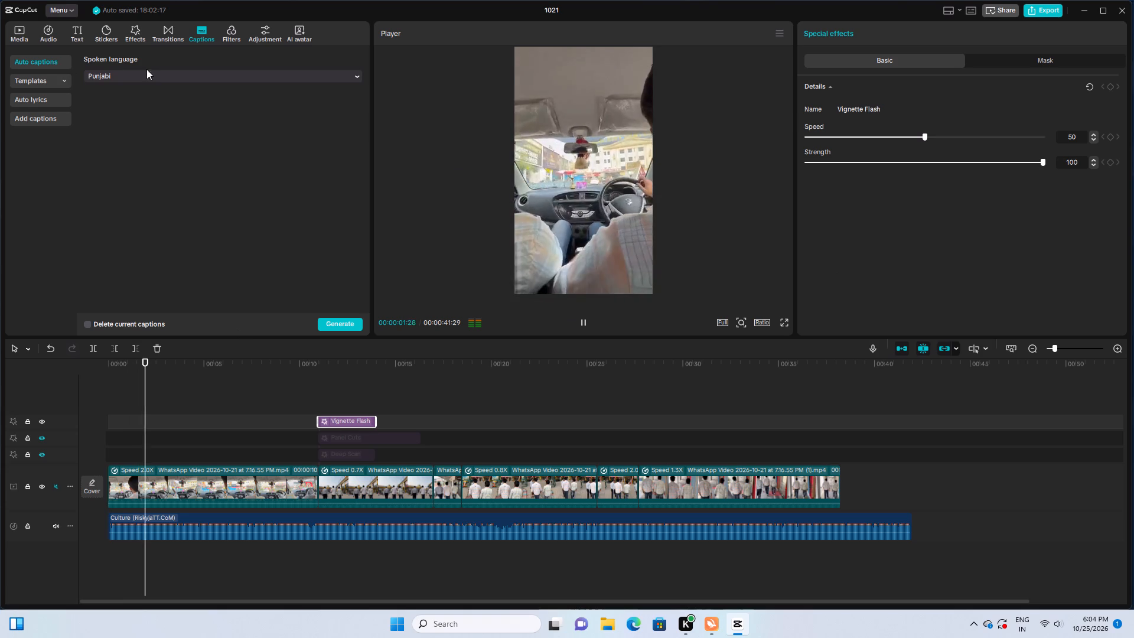
click(174, 72)
click(43, 84)
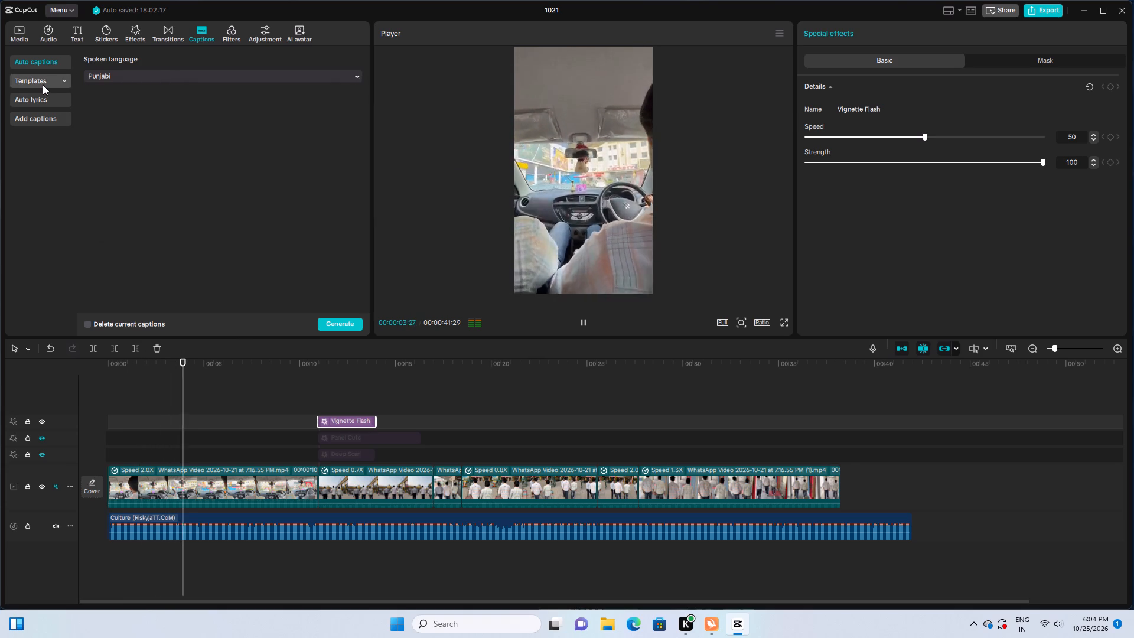
click(41, 83)
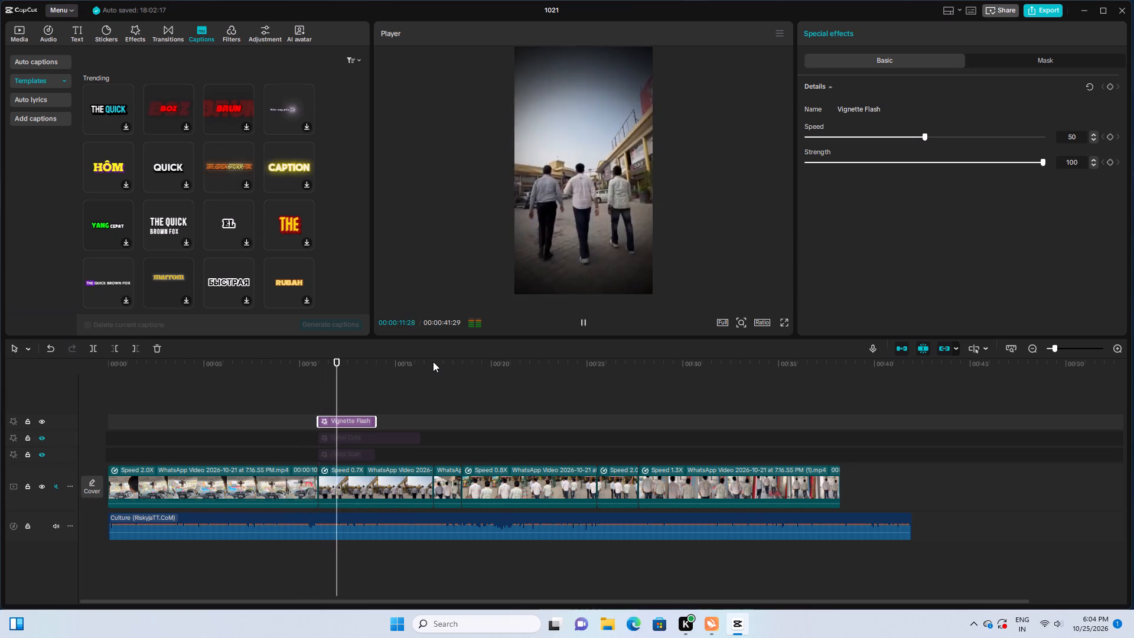
drag(374, 363, 335, 362)
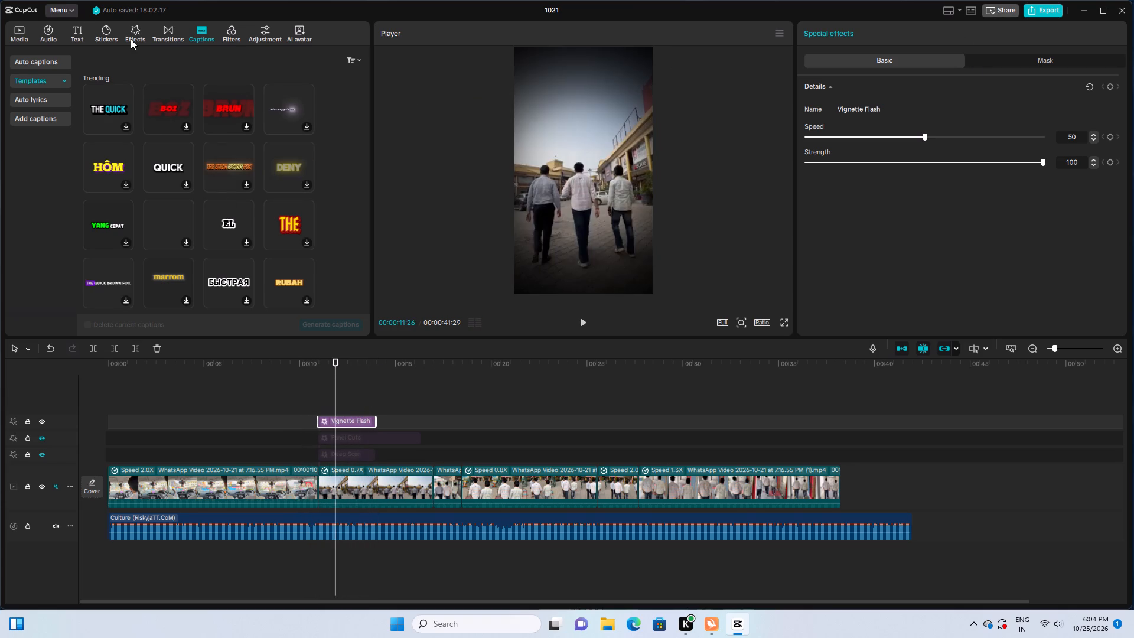
drag(333, 359, 306, 356)
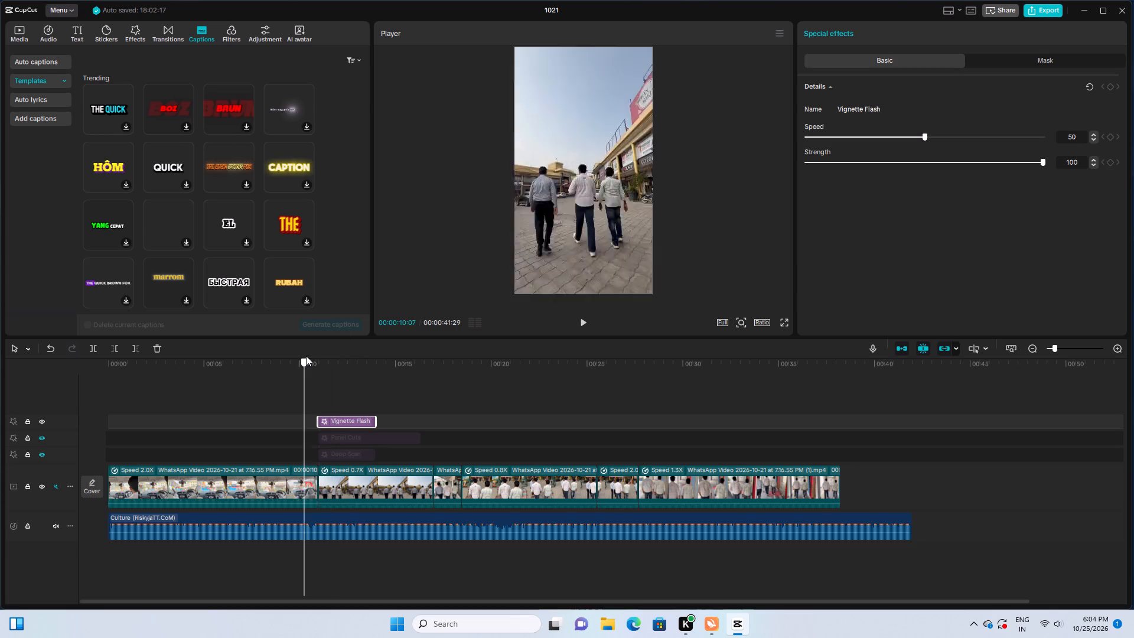
drag(306, 356, 305, 356)
click(309, 185)
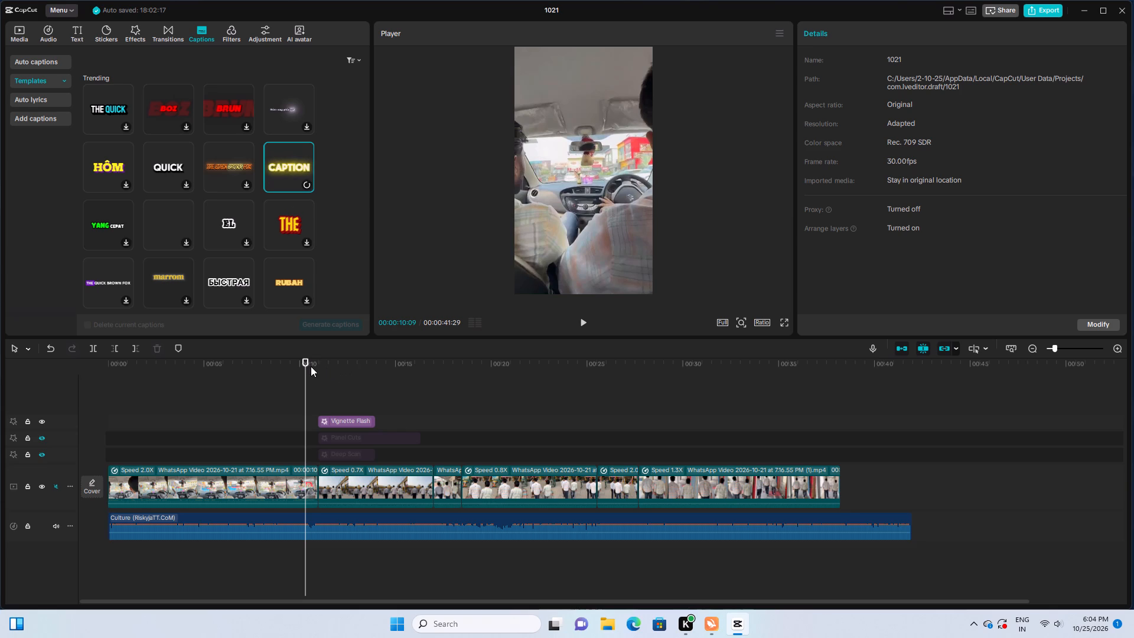
Set the Vignette Flash effect's speed to 74 and play the video from just before it.
drag(307, 366, 297, 366)
click(350, 416)
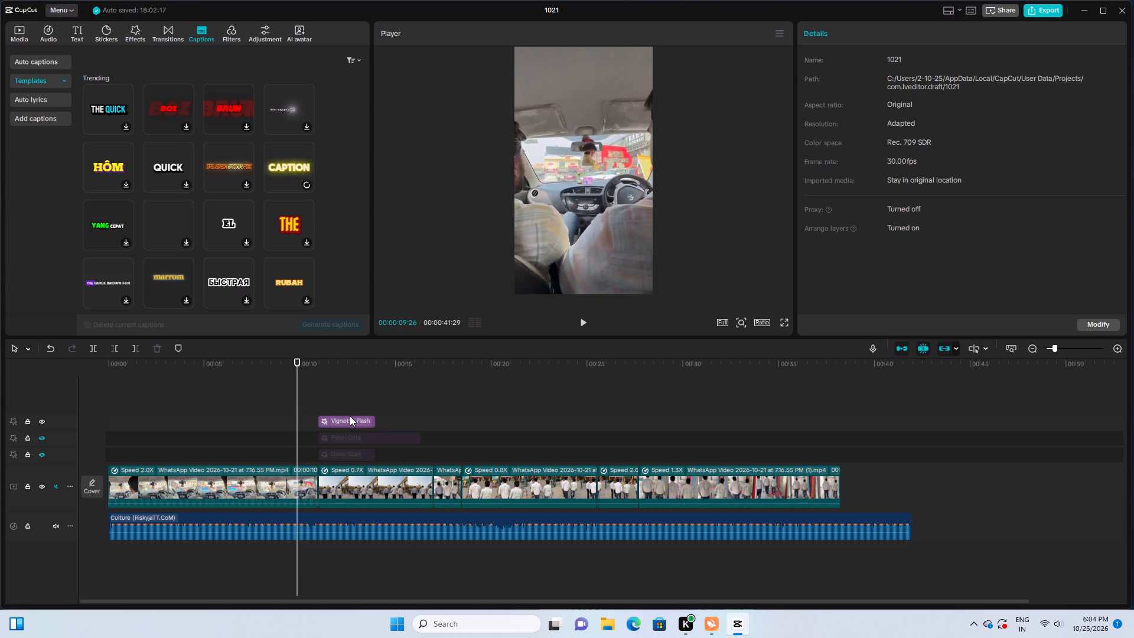
drag(926, 138, 955, 138)
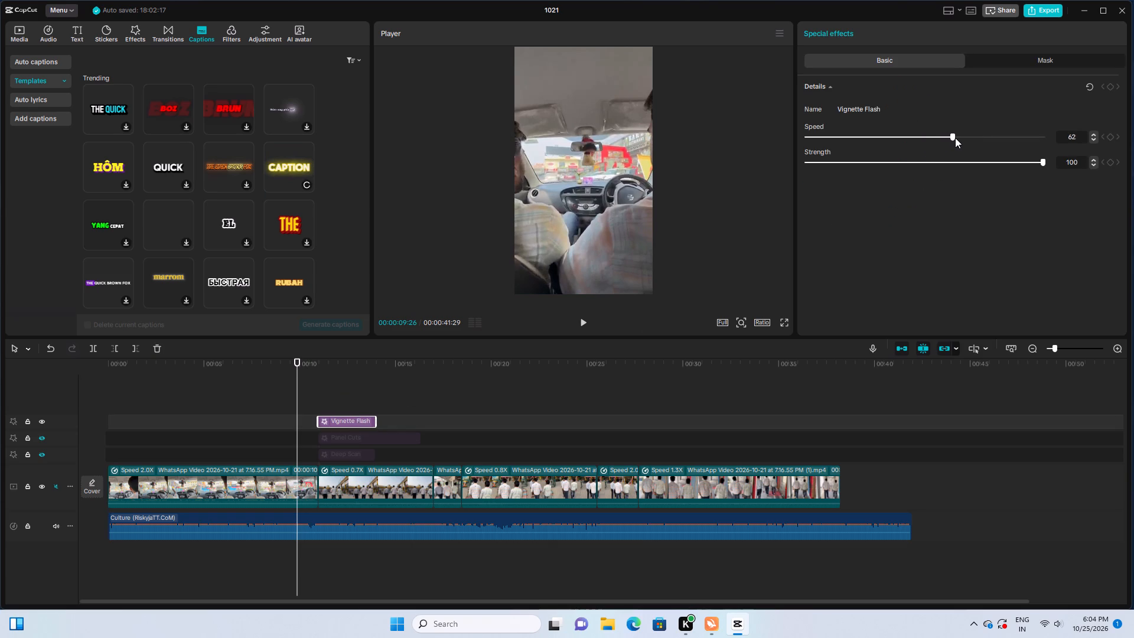
drag(955, 138, 982, 140)
key(space)
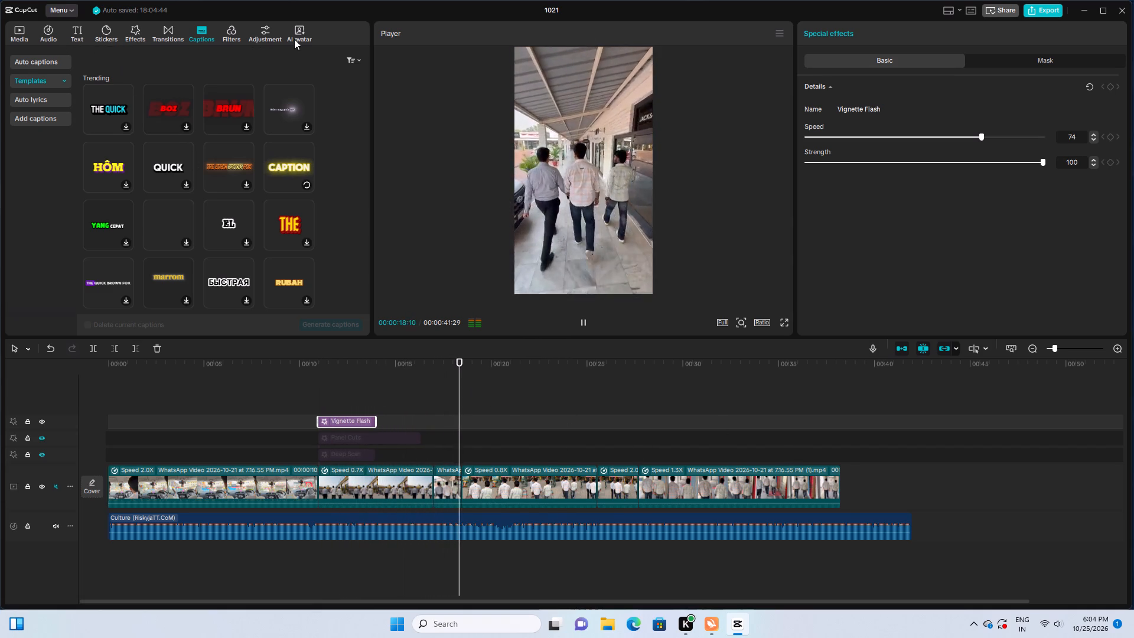
Add the Hollywood Past filter from the Featured filters at the start of the second clip.
click(269, 37)
click(236, 35)
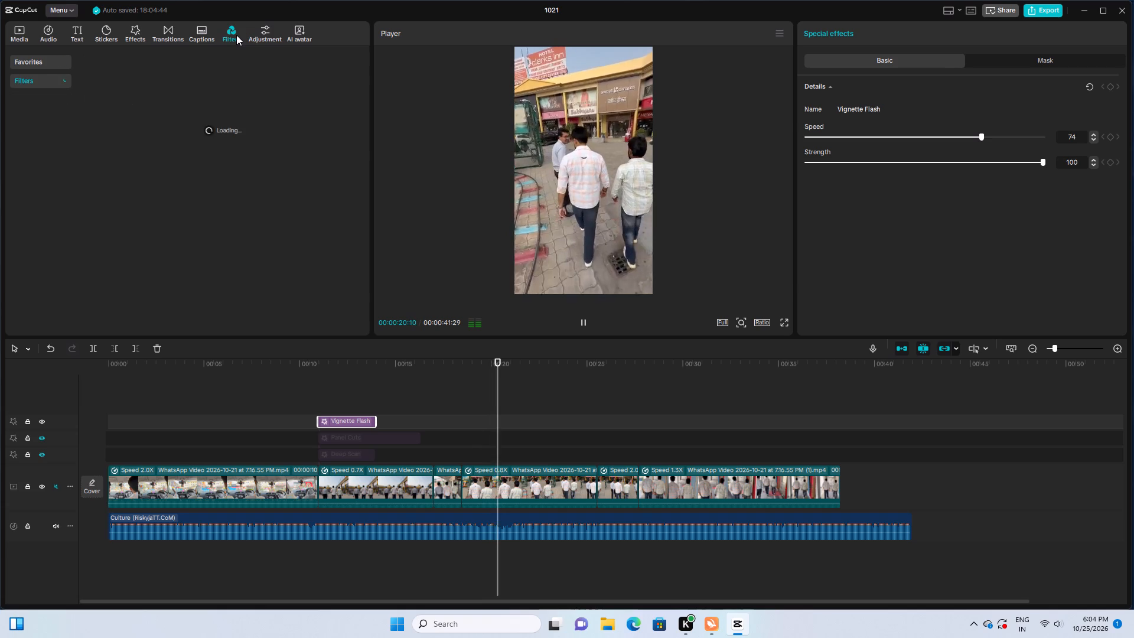
drag(445, 354, 425, 355)
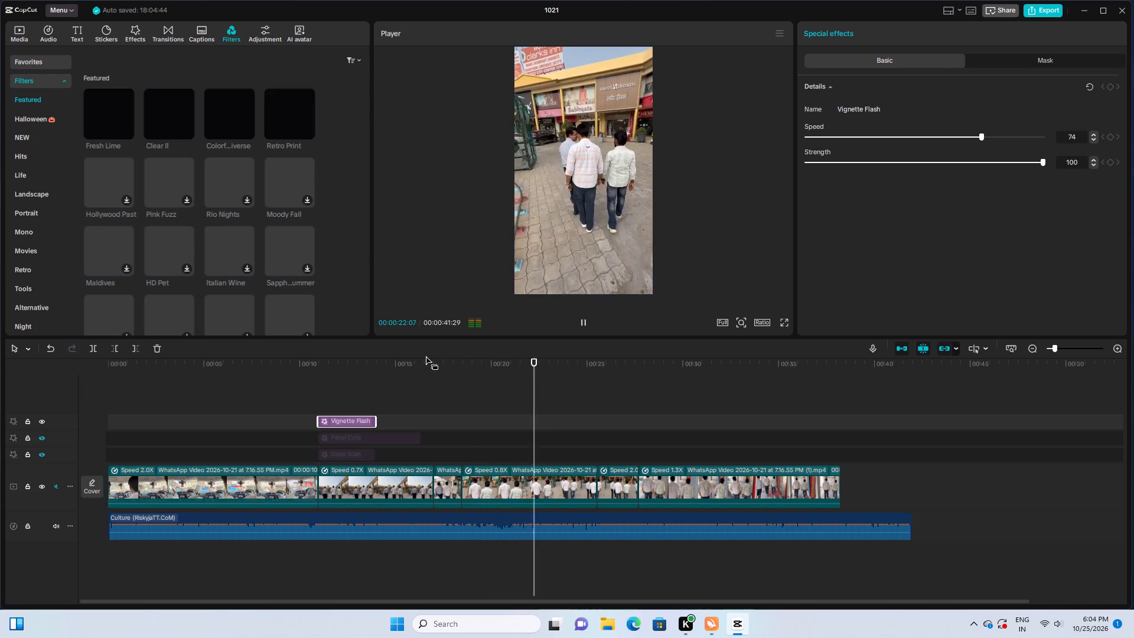
drag(425, 355, 413, 355)
drag(415, 362, 341, 363)
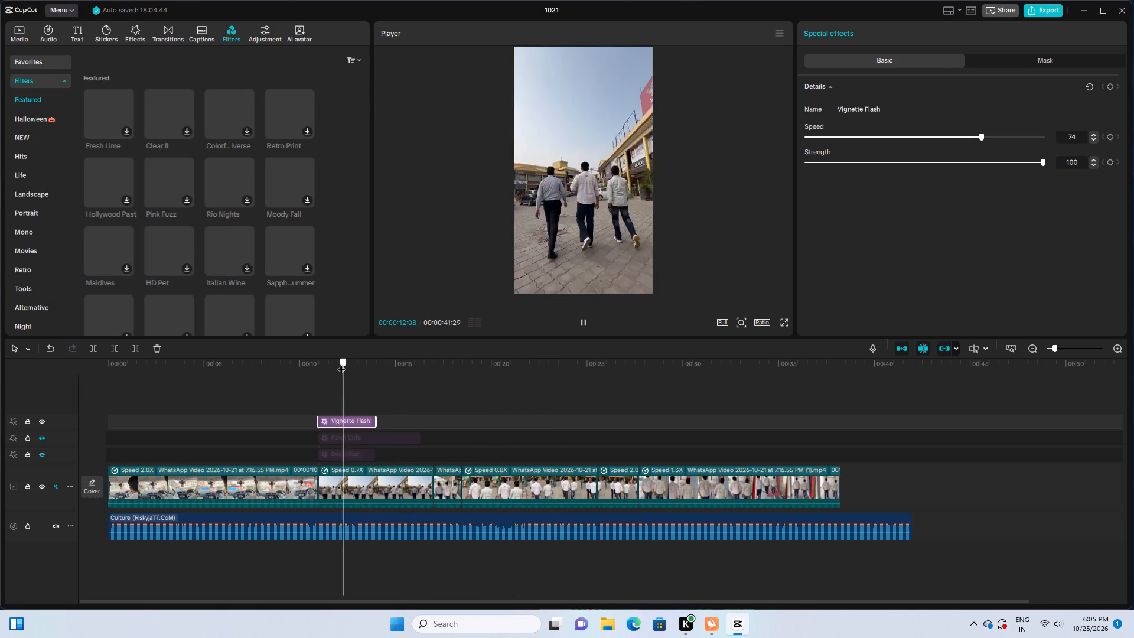
drag(341, 363, 262, 370)
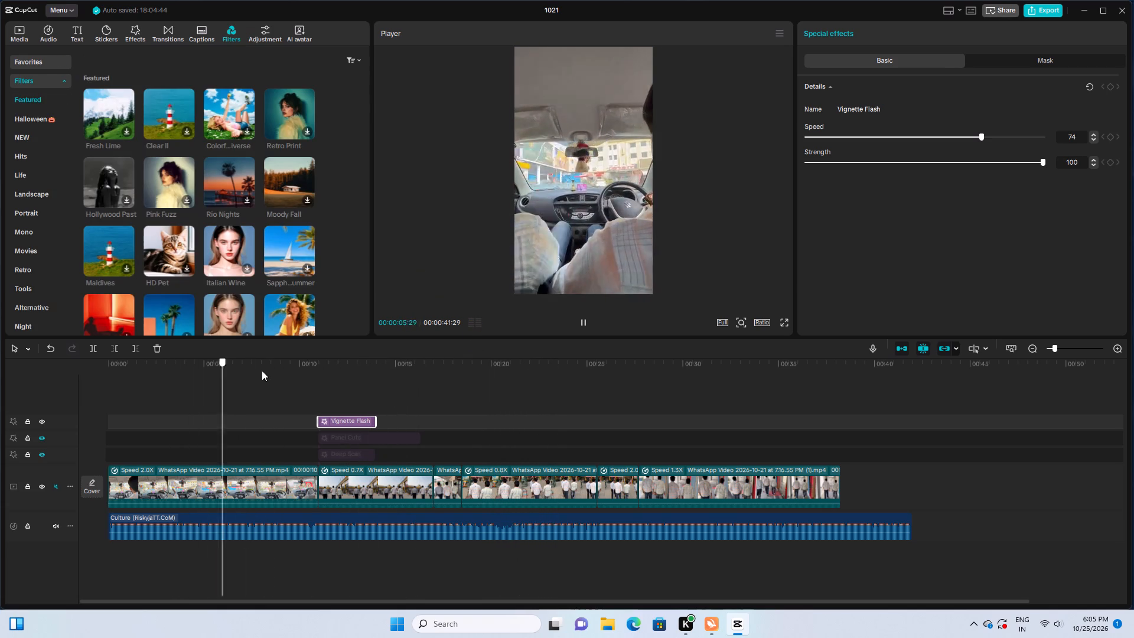
drag(262, 370, 320, 375)
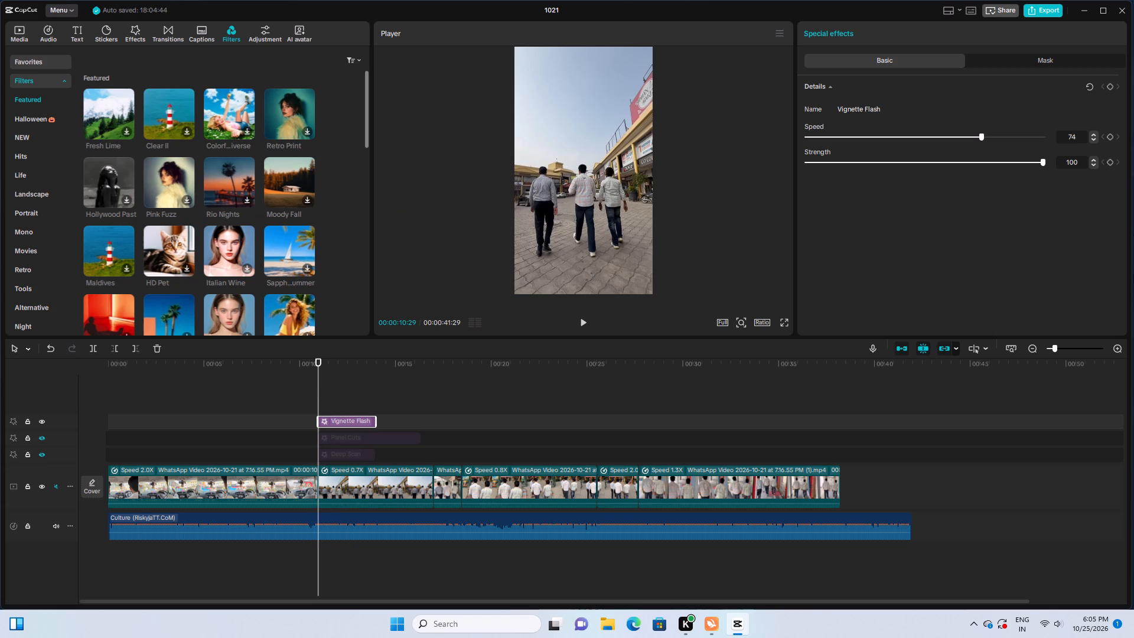
click(126, 201)
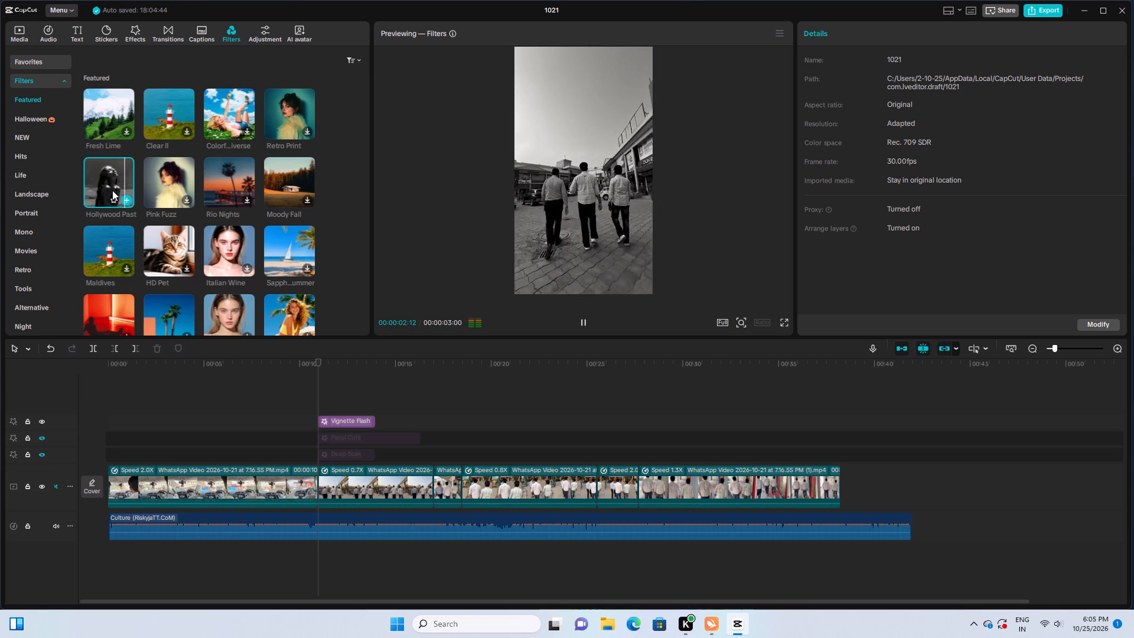
click(128, 197)
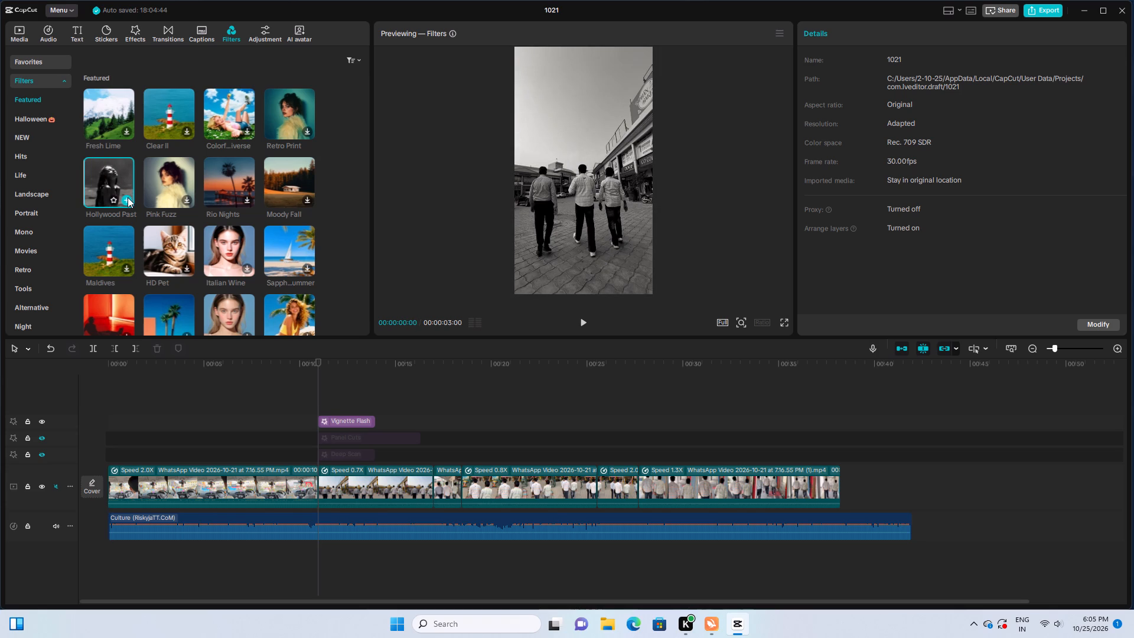
Extend the Hollywood Past filter to the end of the second clip.
drag(374, 409, 385, 409)
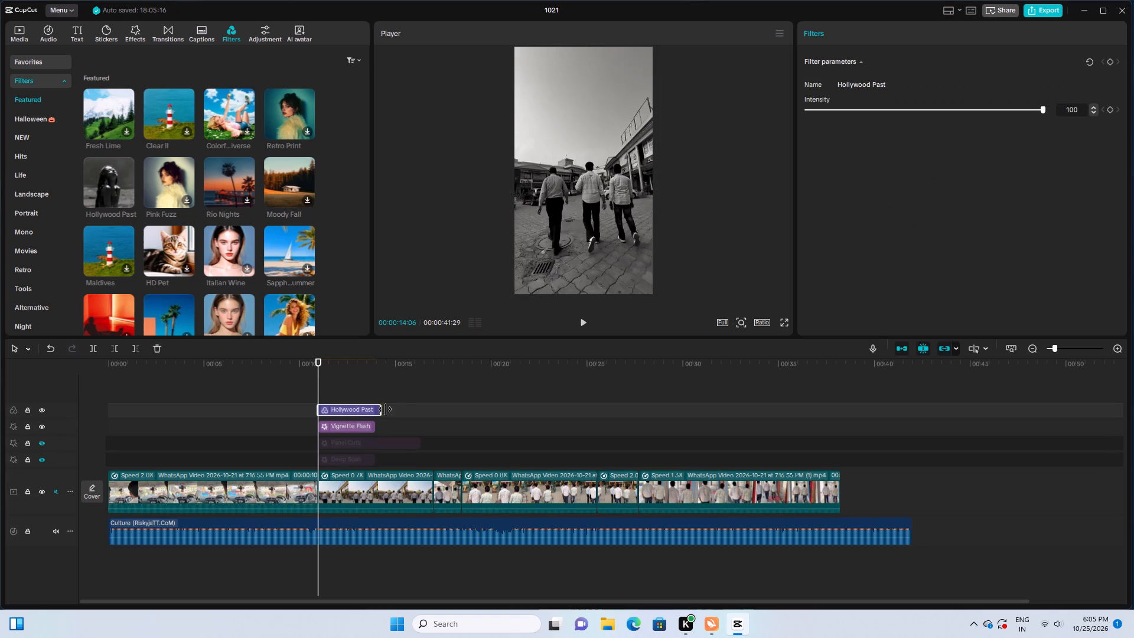
drag(385, 409, 432, 415)
Return the playhead to the start of the video and preview the Maldives filter from the Featured filters.
drag(318, 363, 65, 343)
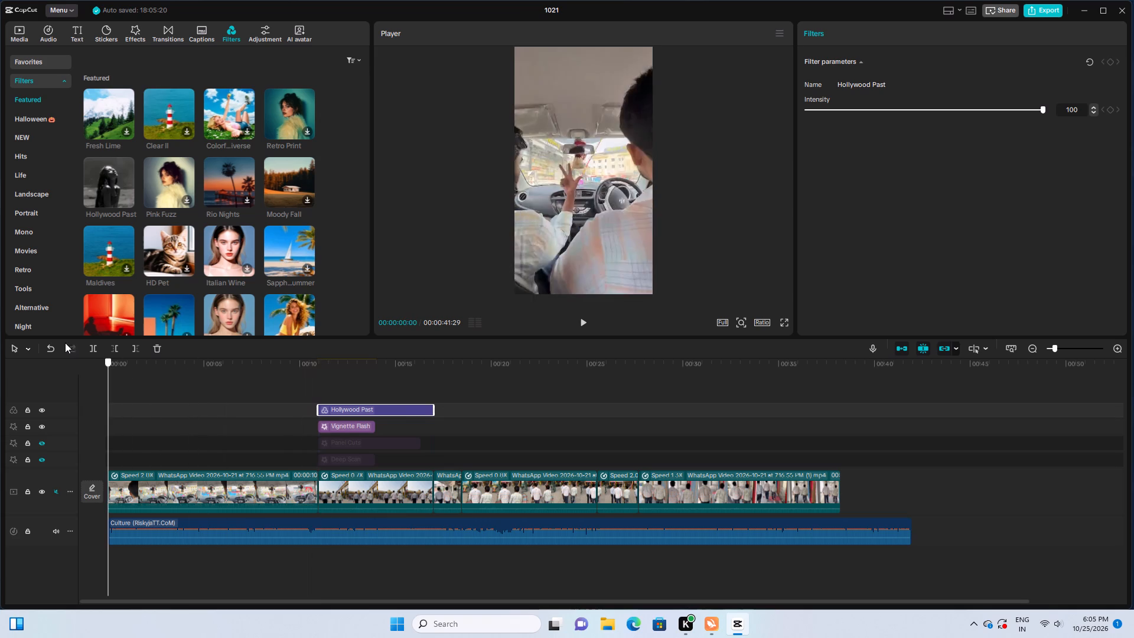
drag(65, 343, 64, 343)
click(125, 269)
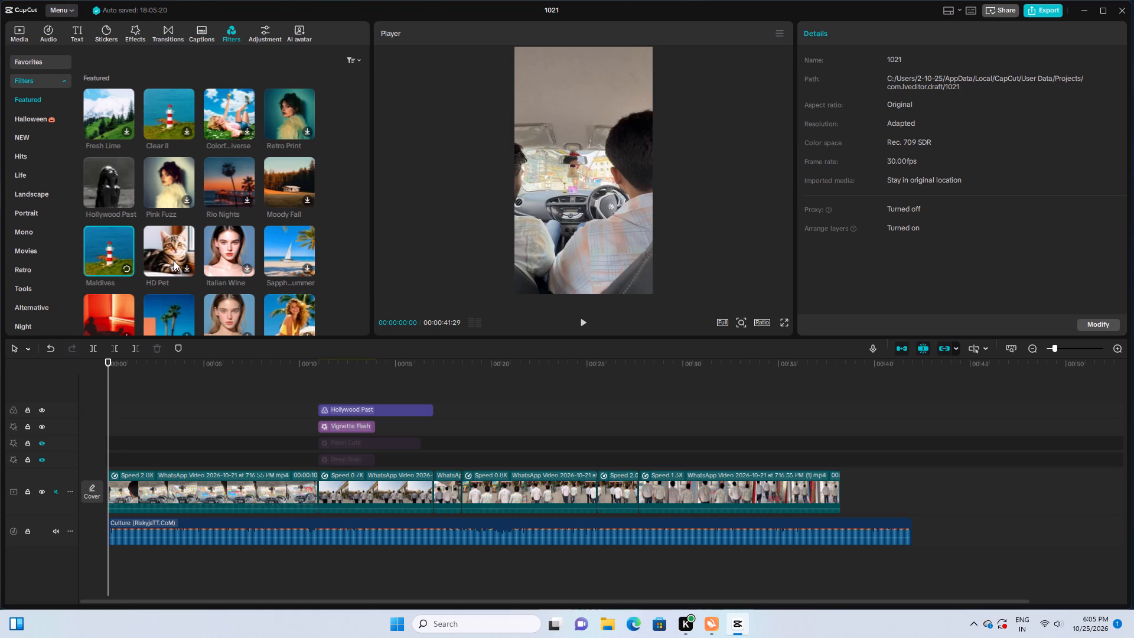
scroll(215, 250, down, 2)
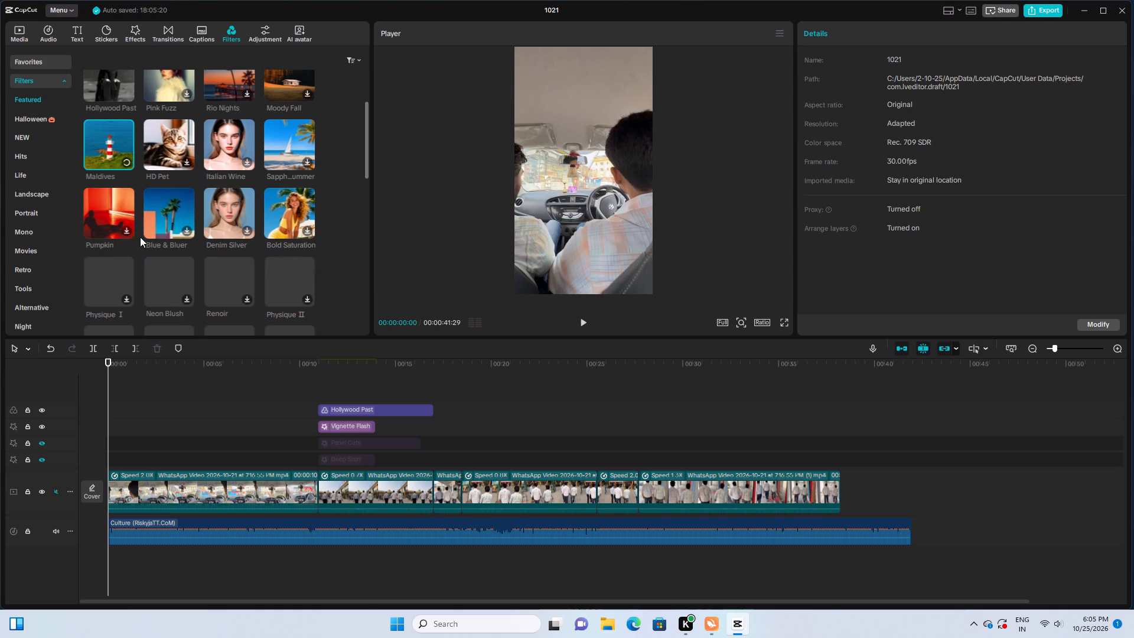
scroll(155, 224, up, 1)
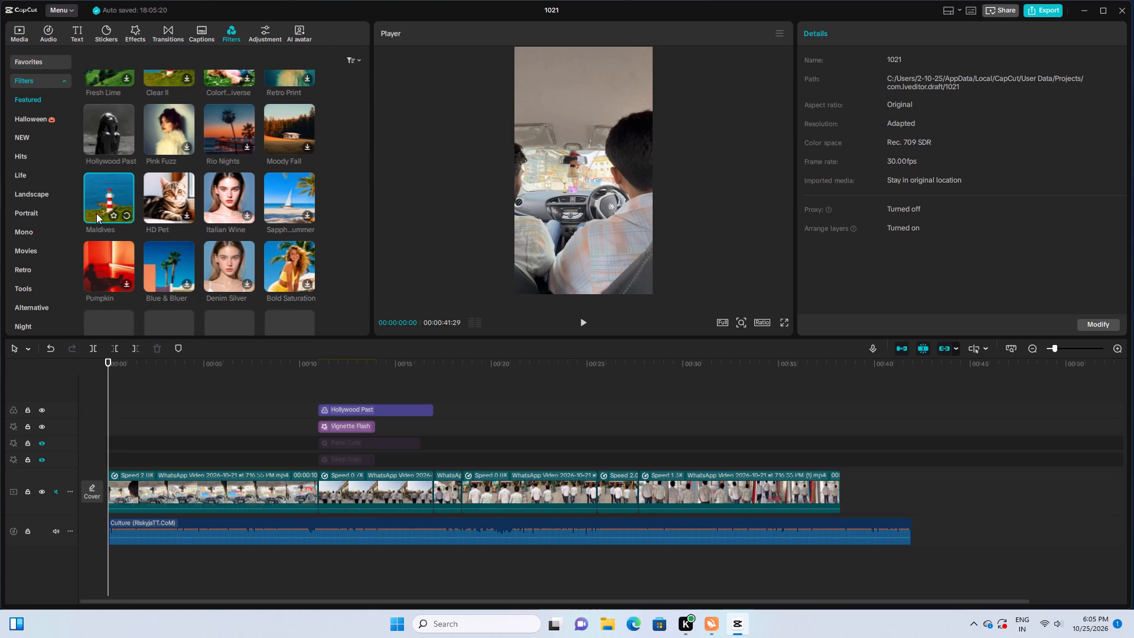
Set the Vignette Flash effect's speed to 92.
click(356, 425)
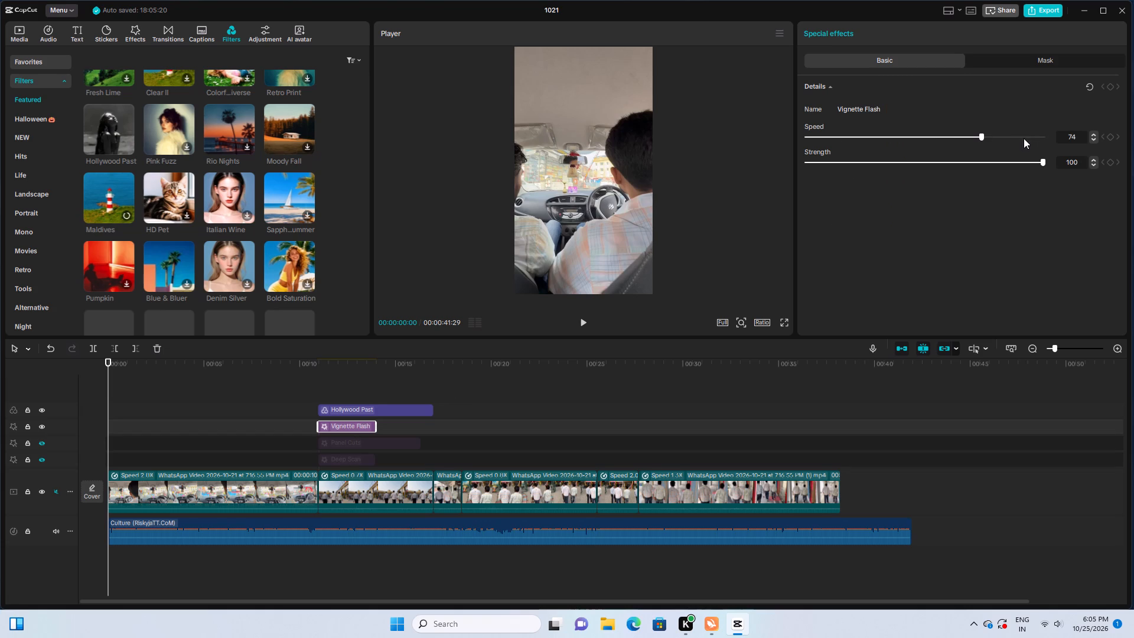
click(1024, 138)
Add the glowing yellow CAPTION template from the trending caption templates and place it at the start of the second clip.
click(206, 34)
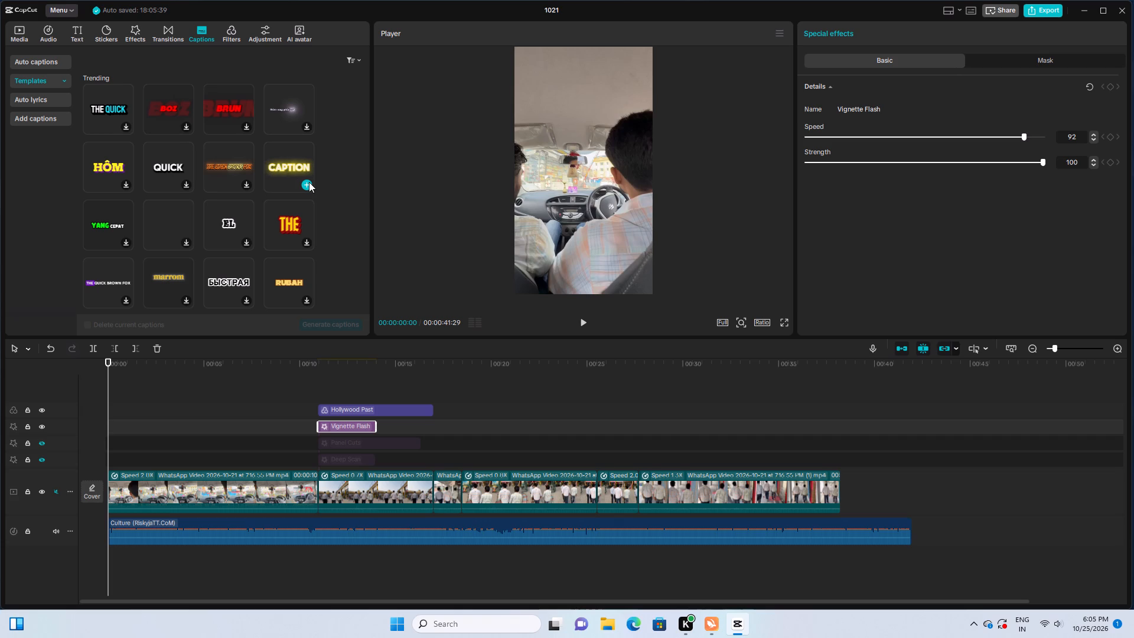
click(309, 182)
click(122, 411)
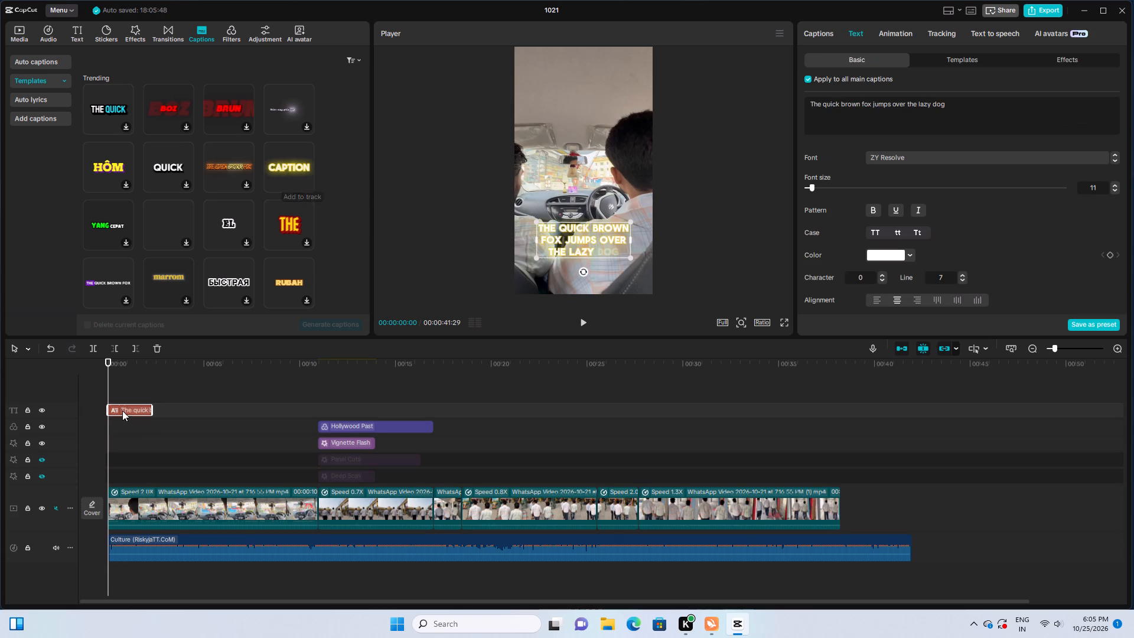
drag(127, 408, 338, 409)
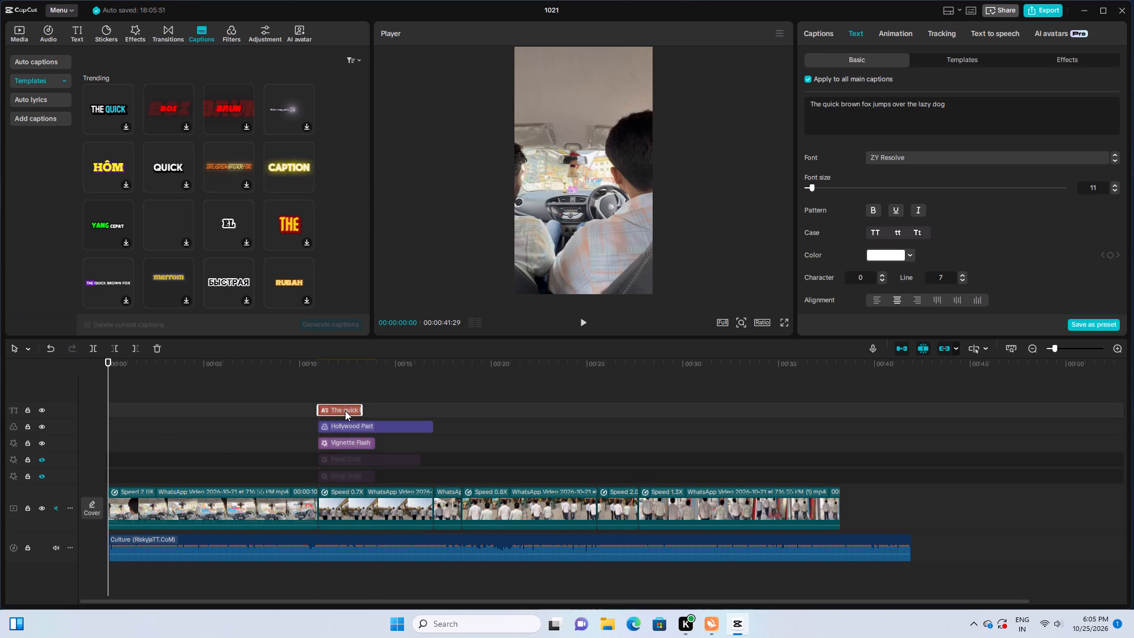
click(345, 410)
Replace the placeholder text of the caption over the second clip with "Culture".
click(336, 379)
click(344, 367)
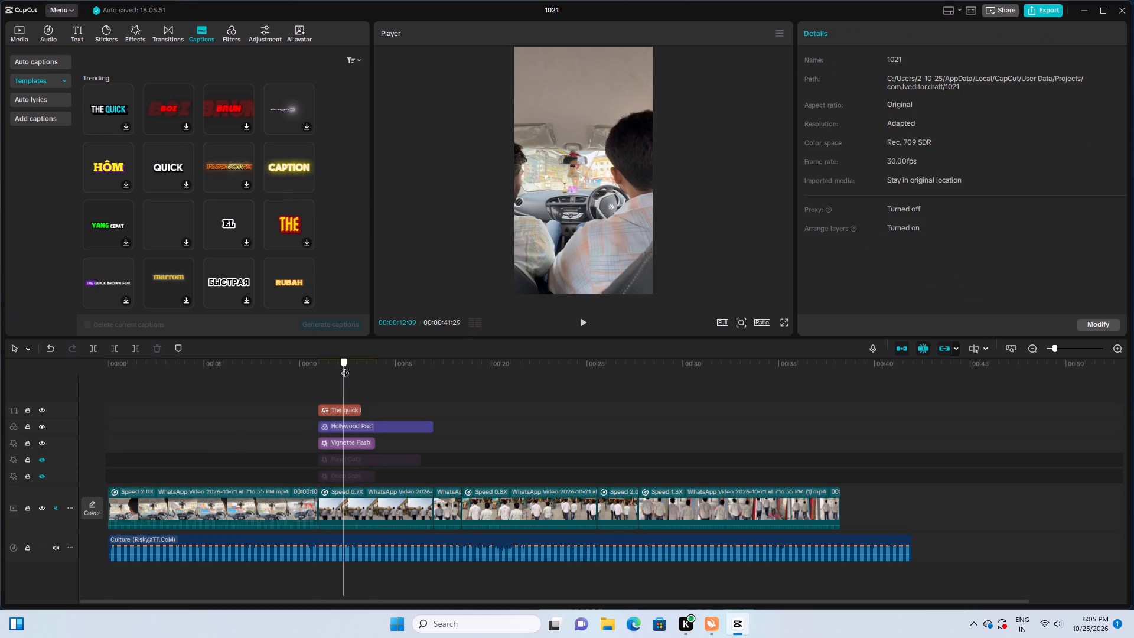
click(578, 233)
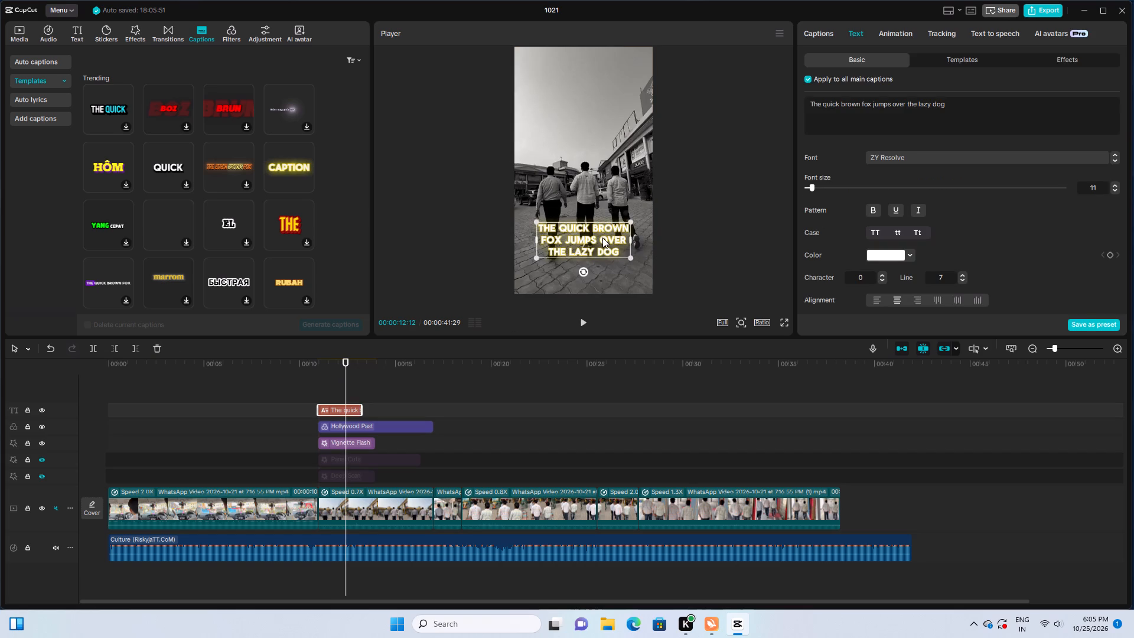
double_click(609, 240)
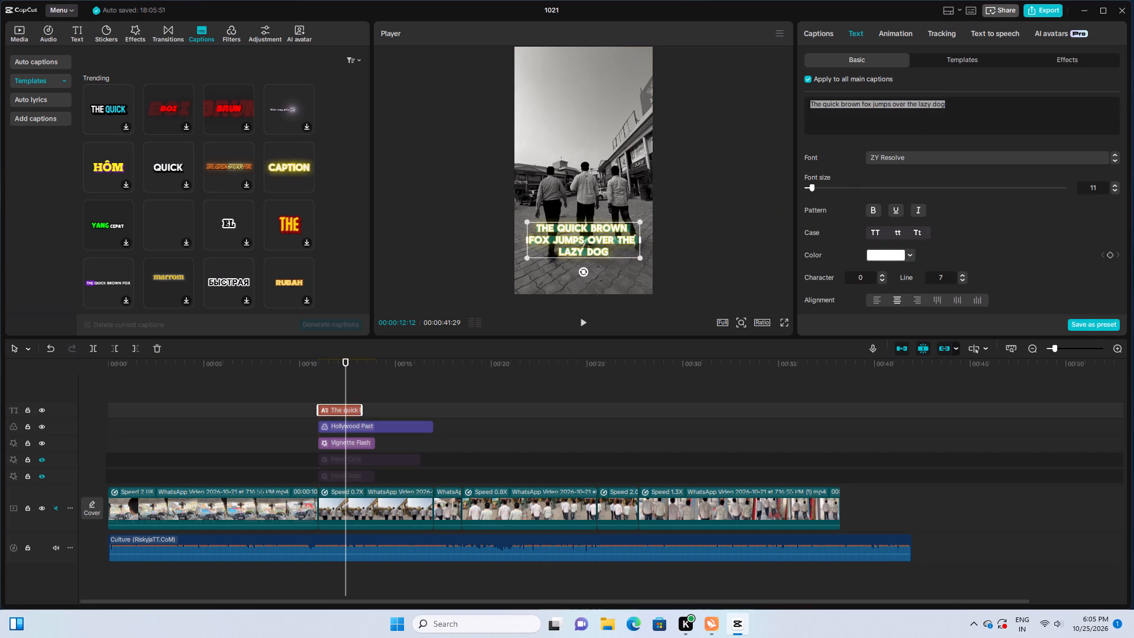
key(BackSpace)
key(BackSpace)
key(BackSpace)
key(BackSpace)
key(BackSpace)
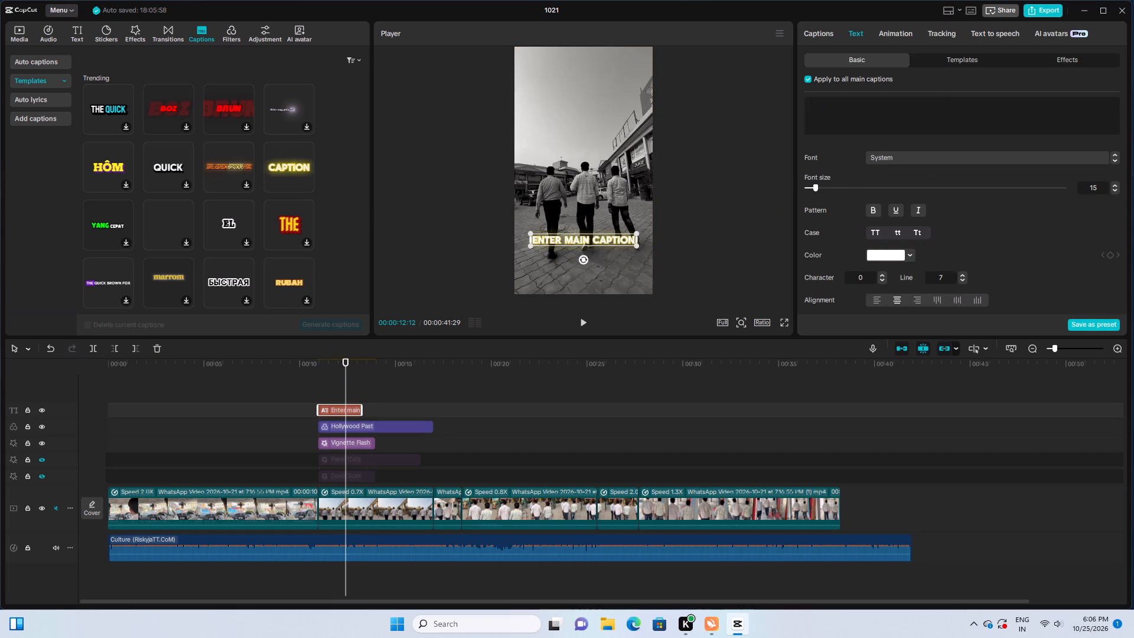
key(shift+c)
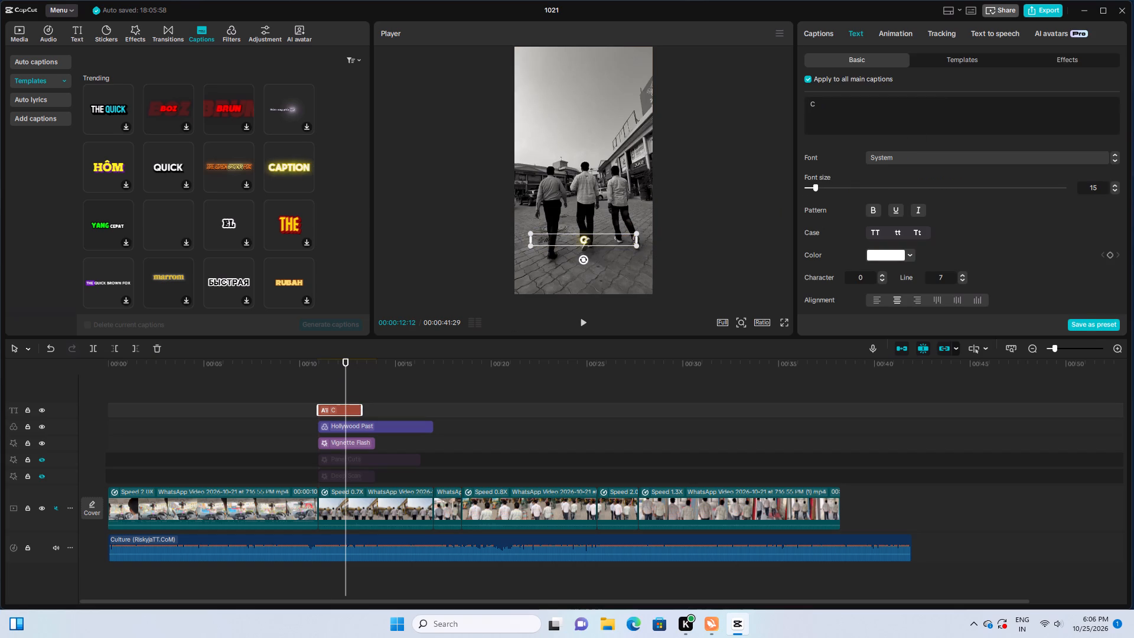
key(BackSpace)
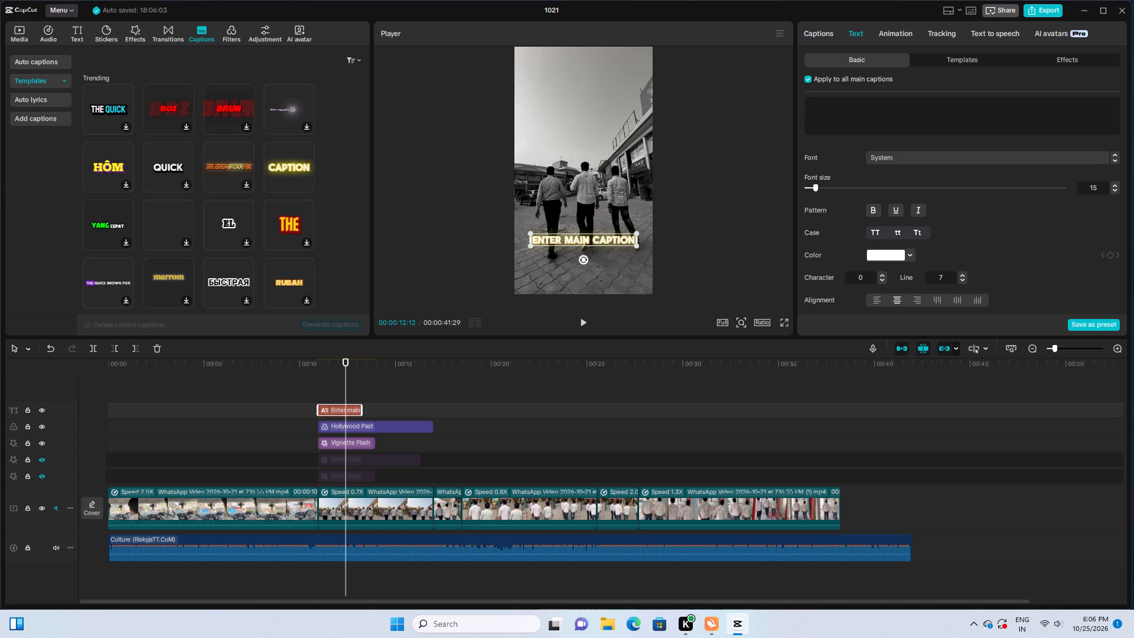
key(shift+c)
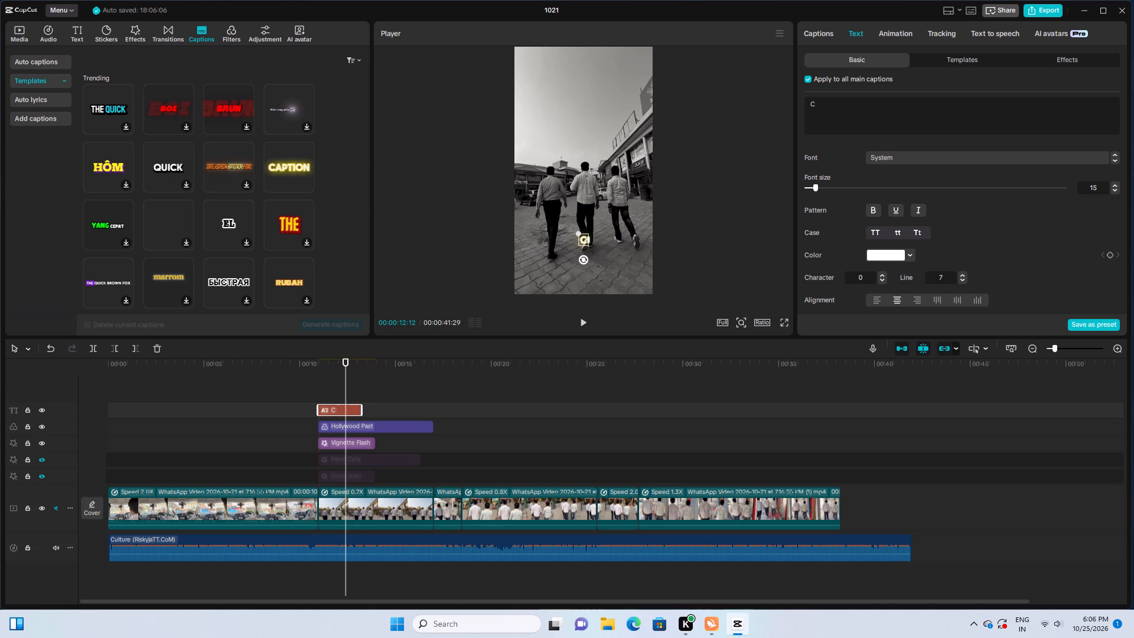
text(ul)
text(ture)
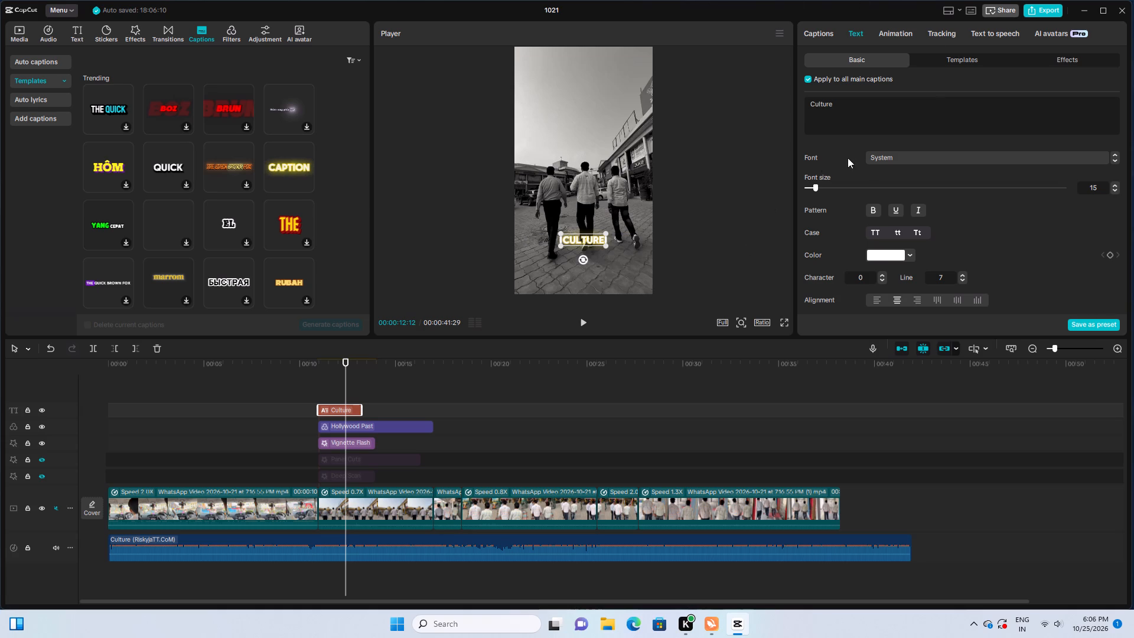
Set the Culture caption's font size to 23.
click(818, 188)
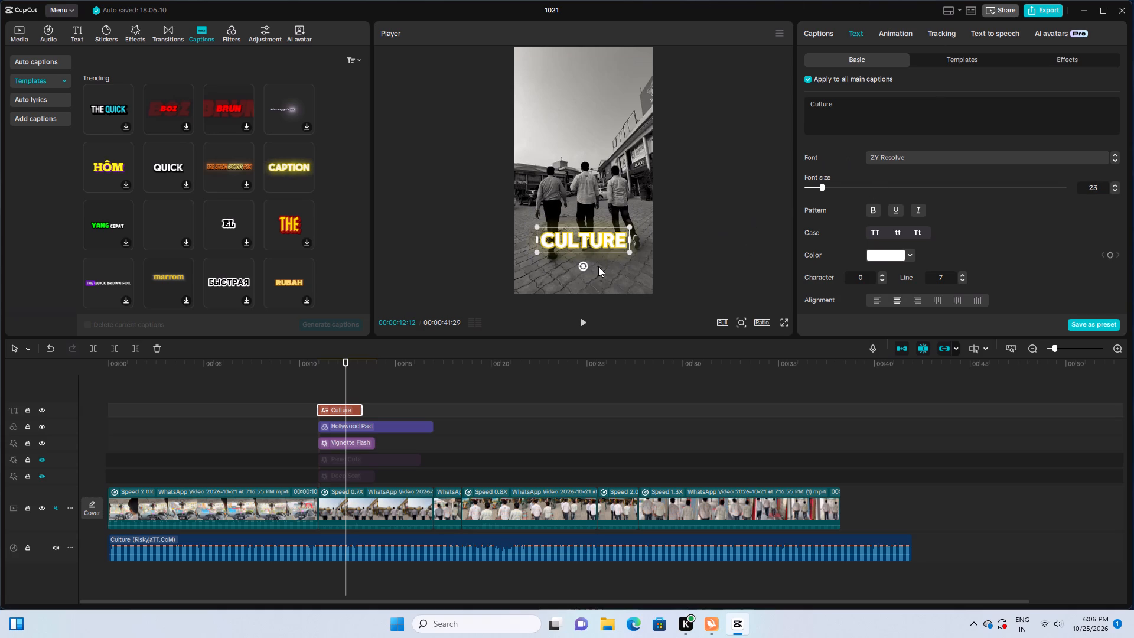
drag(603, 247, 604, 253)
Try red, brown and gold shades for the Culture caption's text and settle on the preset yellow F4C70F.
click(907, 256)
drag(913, 294, 934, 288)
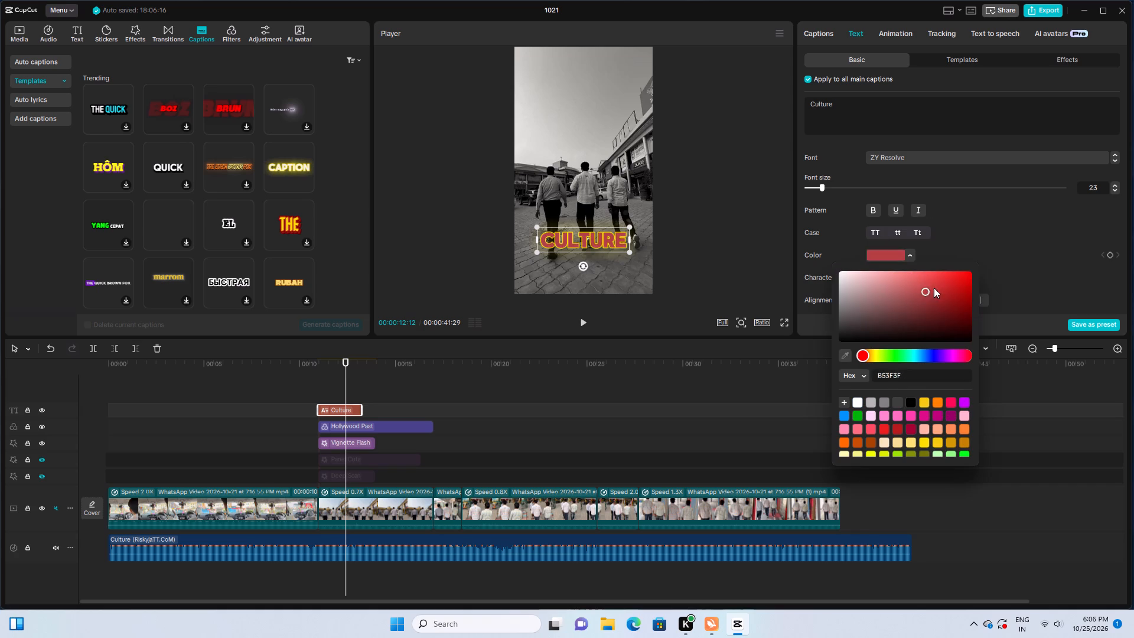
drag(934, 288, 897, 315)
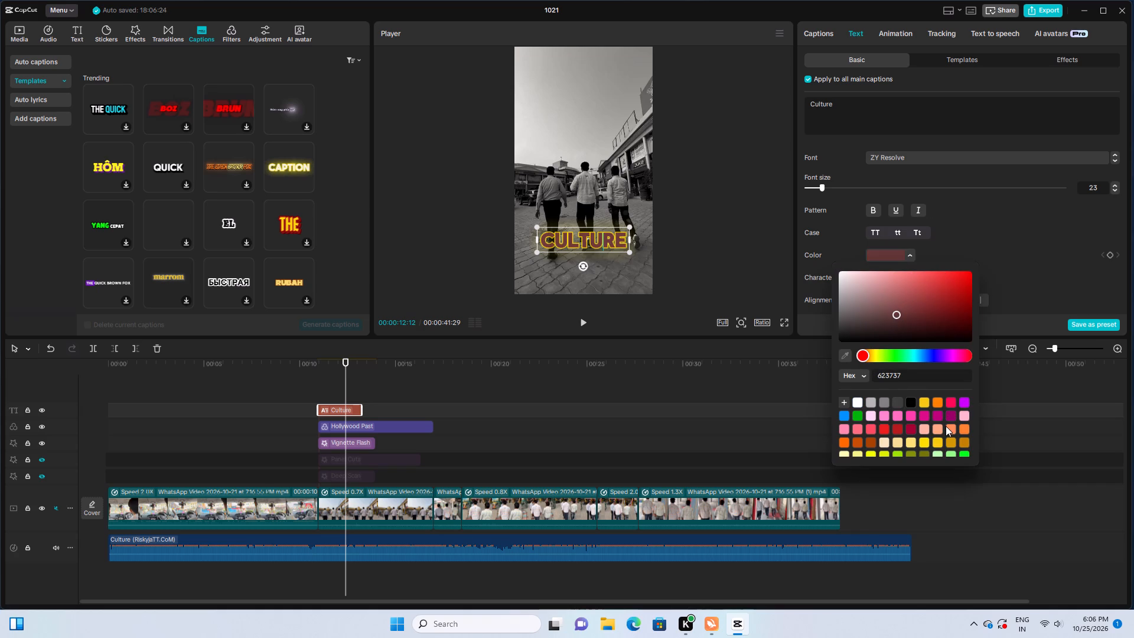
click(927, 406)
drag(936, 315, 960, 290)
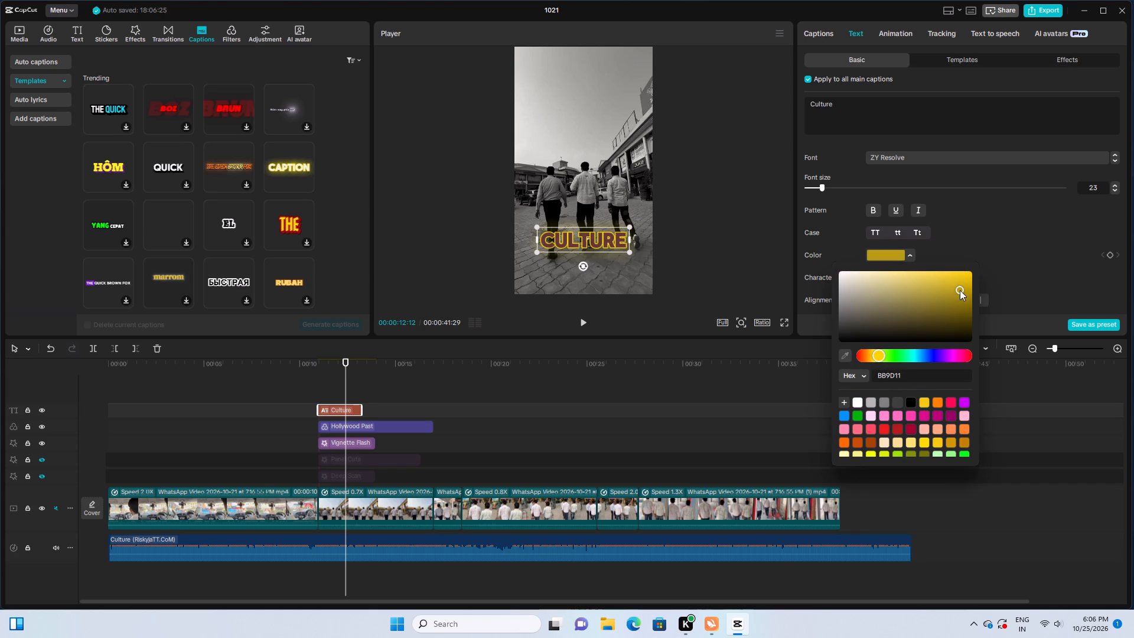
drag(960, 290, 960, 289)
drag(956, 289, 926, 296)
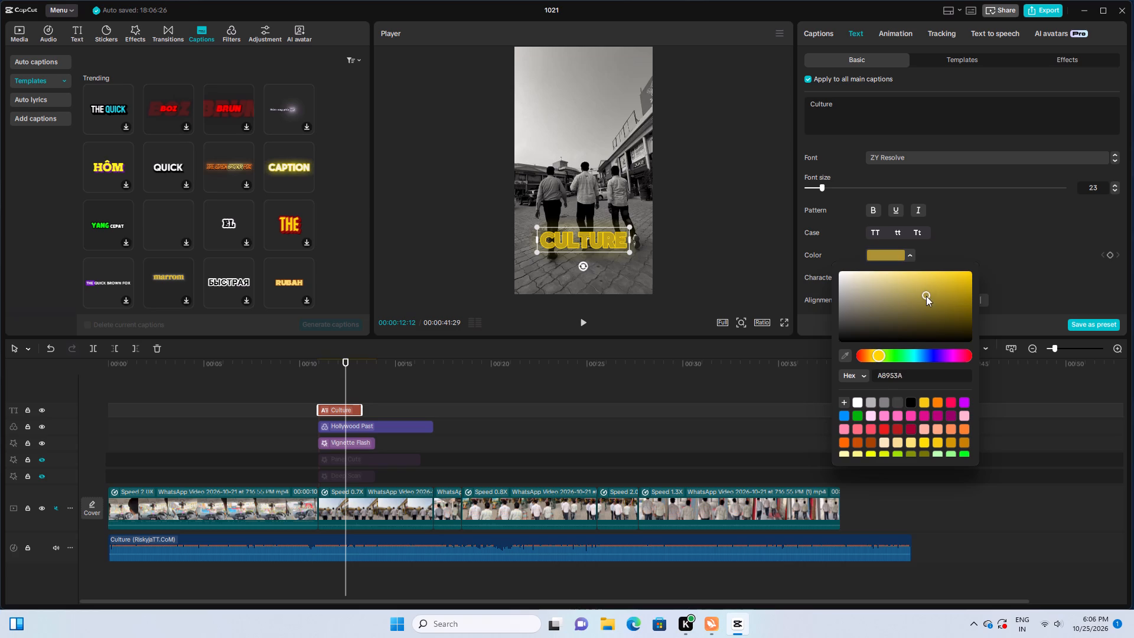
drag(926, 296, 926, 297)
click(858, 402)
drag(958, 305, 955, 305)
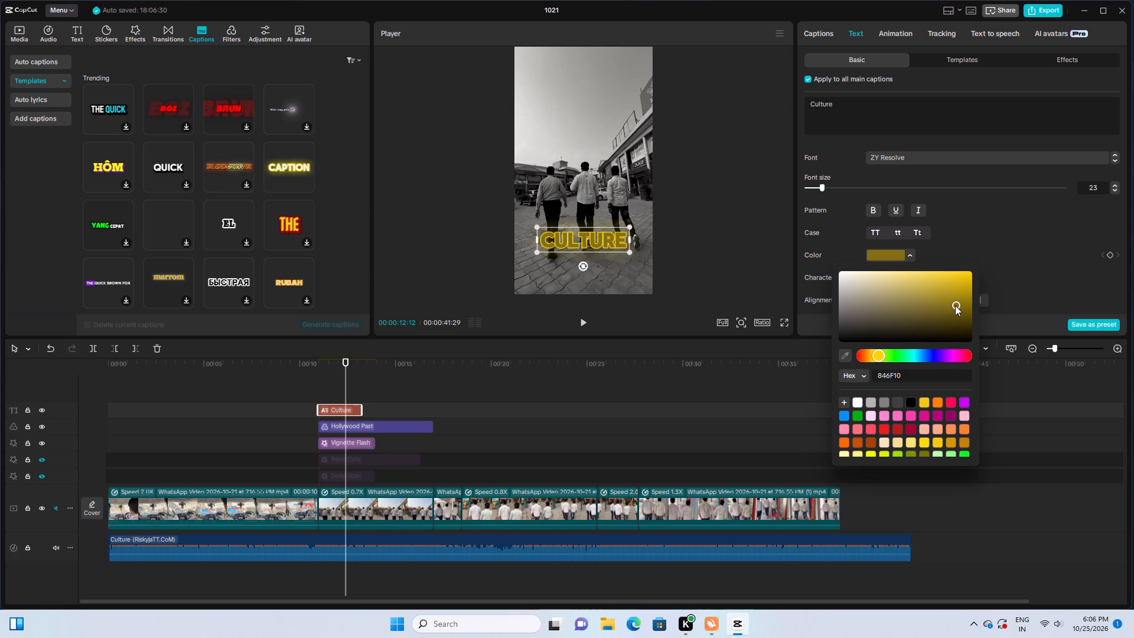
drag(955, 305, 959, 286)
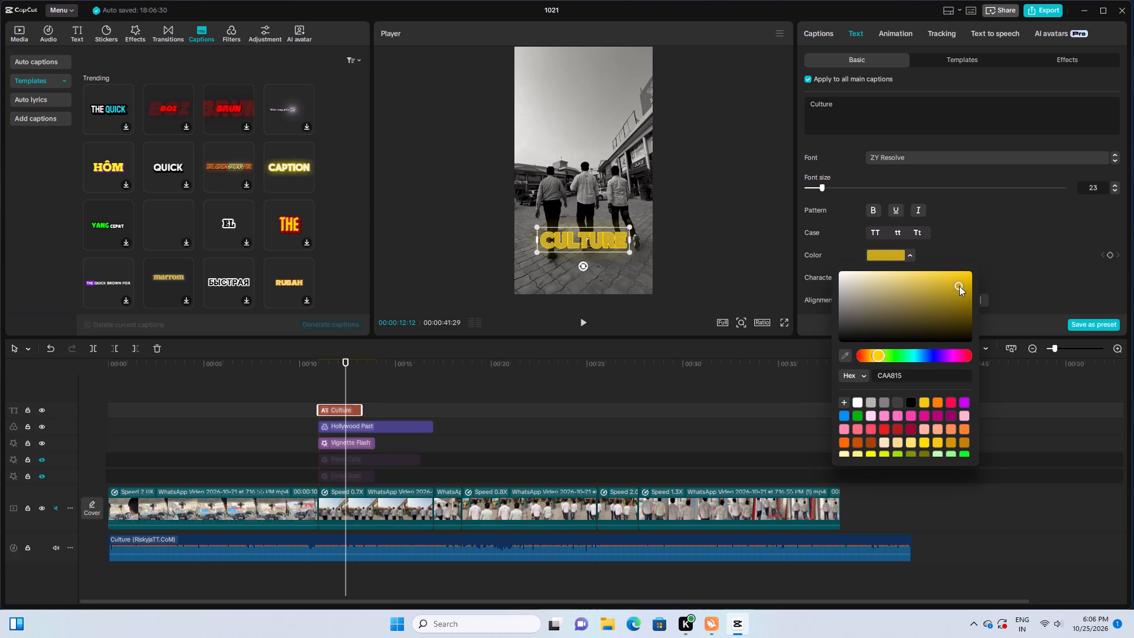
drag(959, 286, 908, 310)
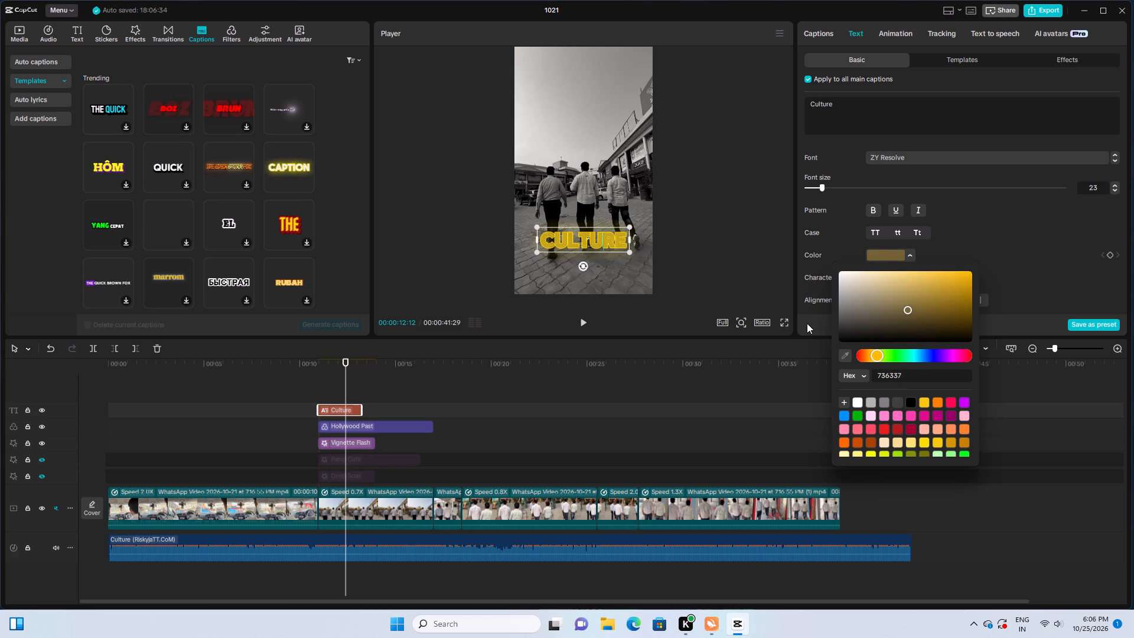
click(925, 401)
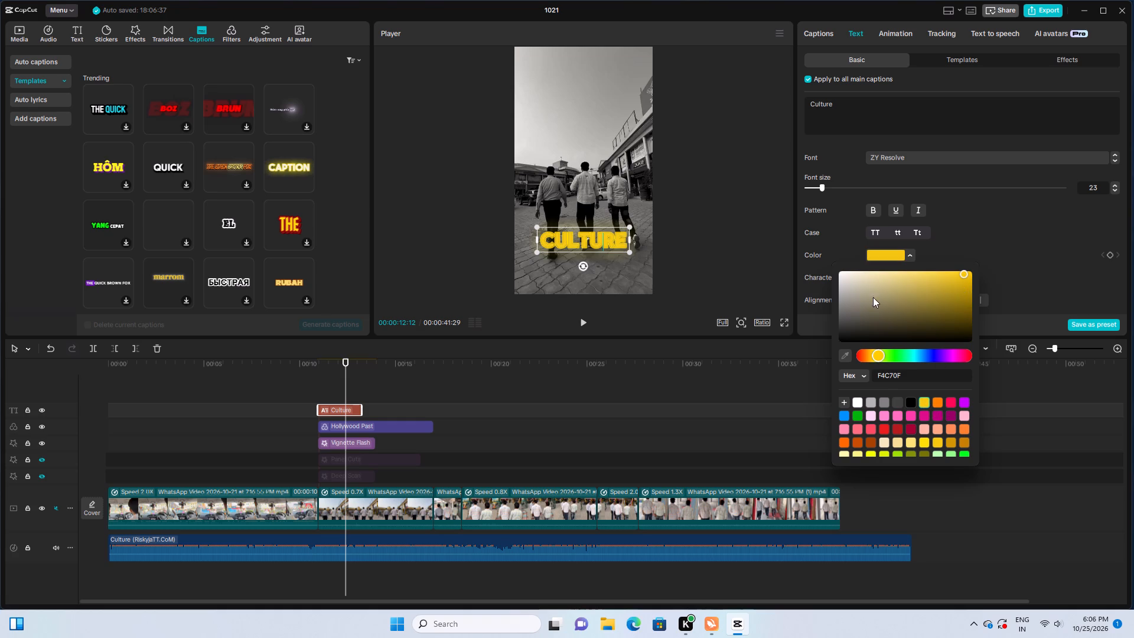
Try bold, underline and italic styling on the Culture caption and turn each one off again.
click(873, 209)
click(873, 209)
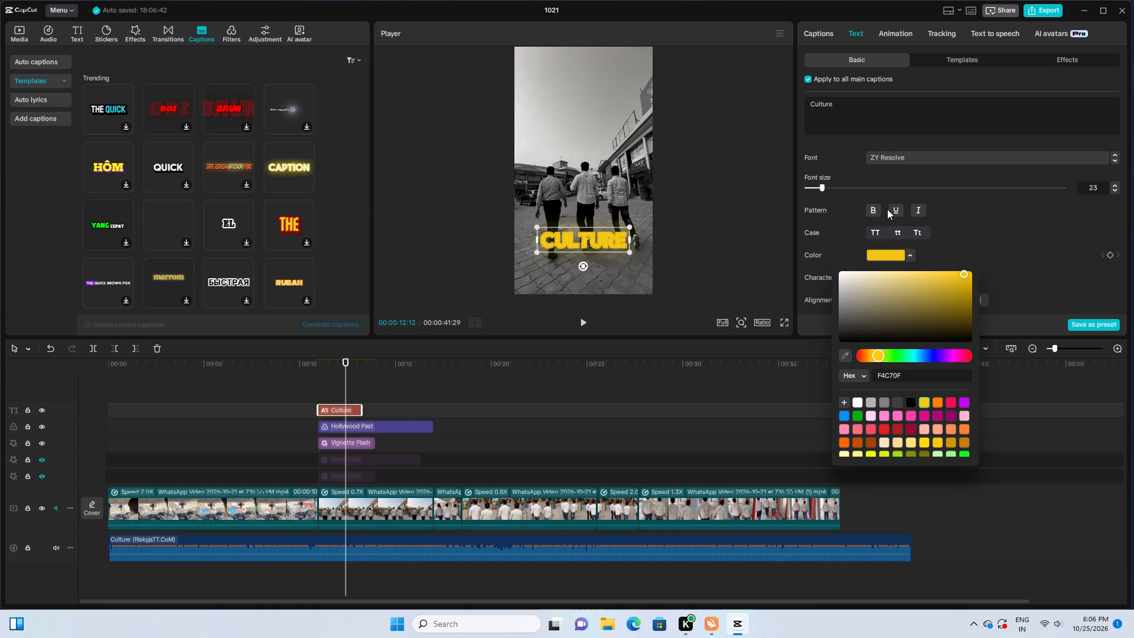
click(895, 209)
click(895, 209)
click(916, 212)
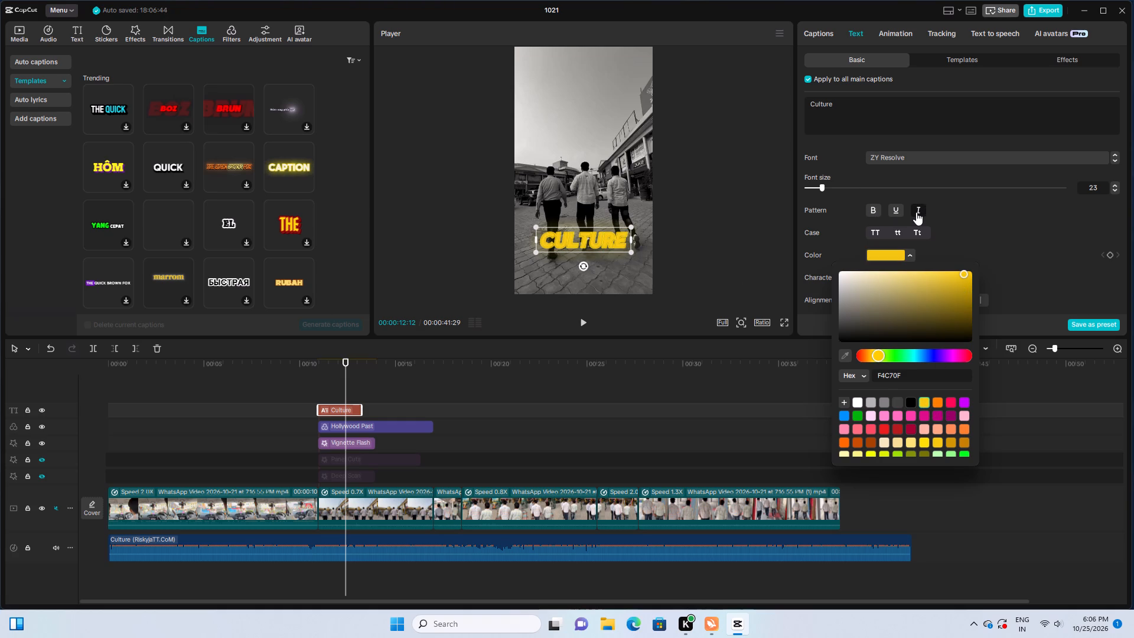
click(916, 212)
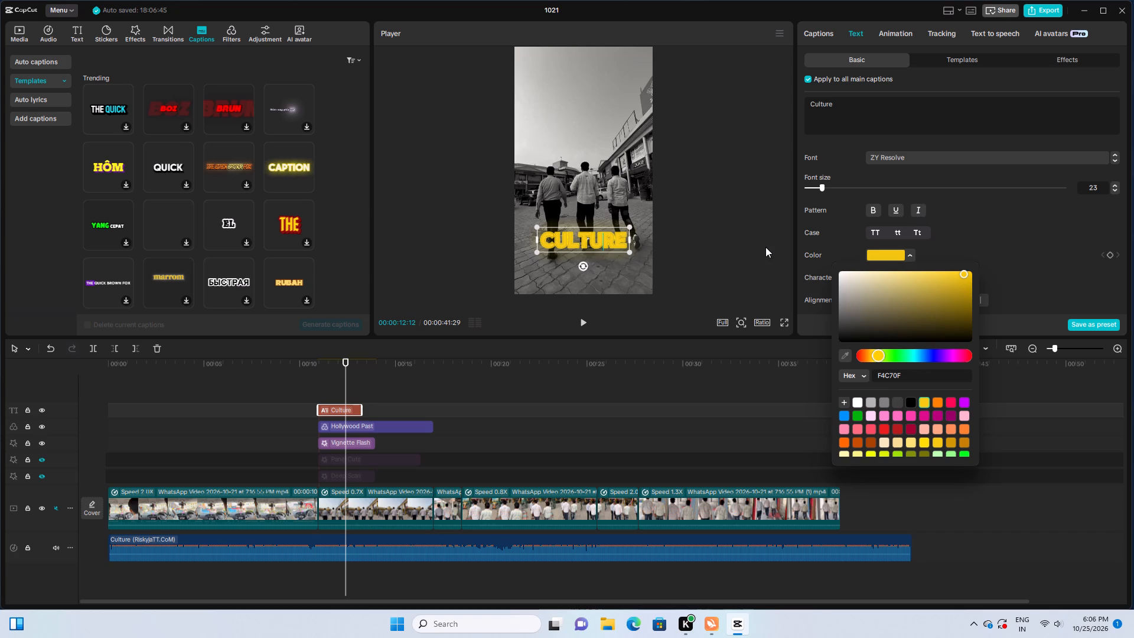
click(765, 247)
Move the Culture caption slightly down and to the left within the video frame.
click(592, 242)
drag(593, 242, 590, 243)
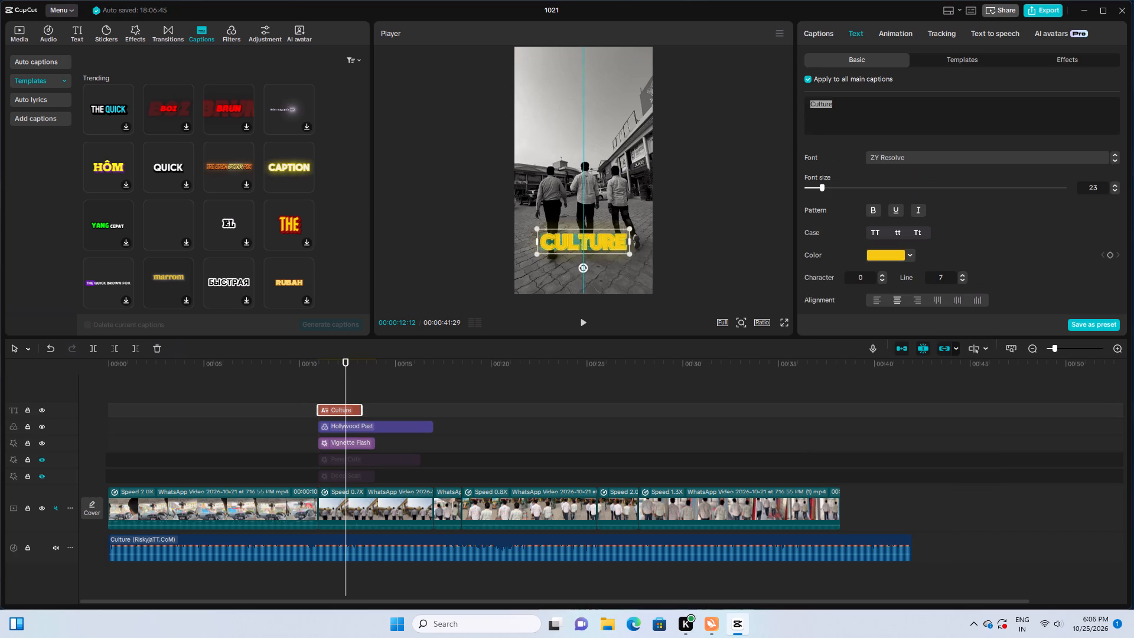
drag(590, 243, 586, 246)
click(586, 246)
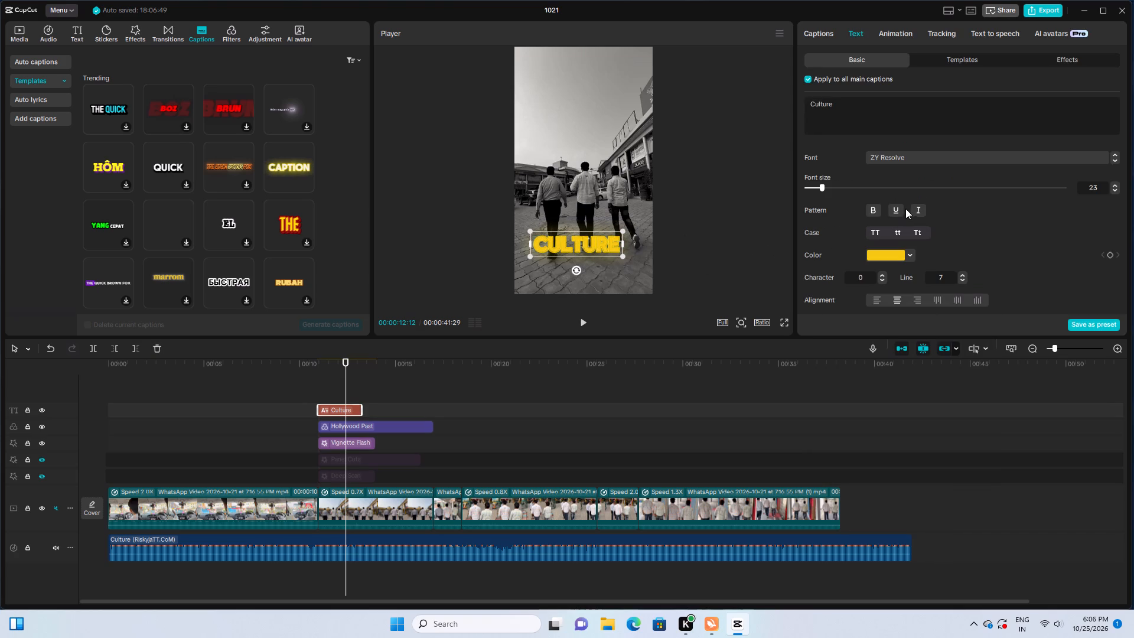
Change the Culture caption's font to System.
click(910, 160)
click(913, 158)
click(1114, 160)
click(1117, 154)
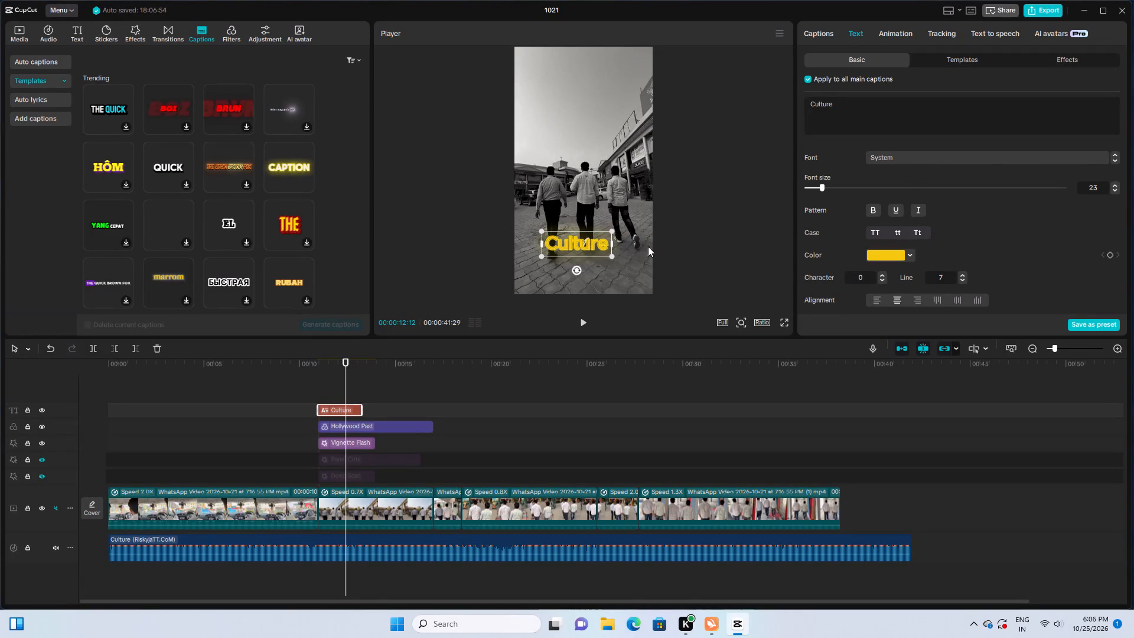
Change the Culture caption's font to ZY Resolve.
click(1115, 155)
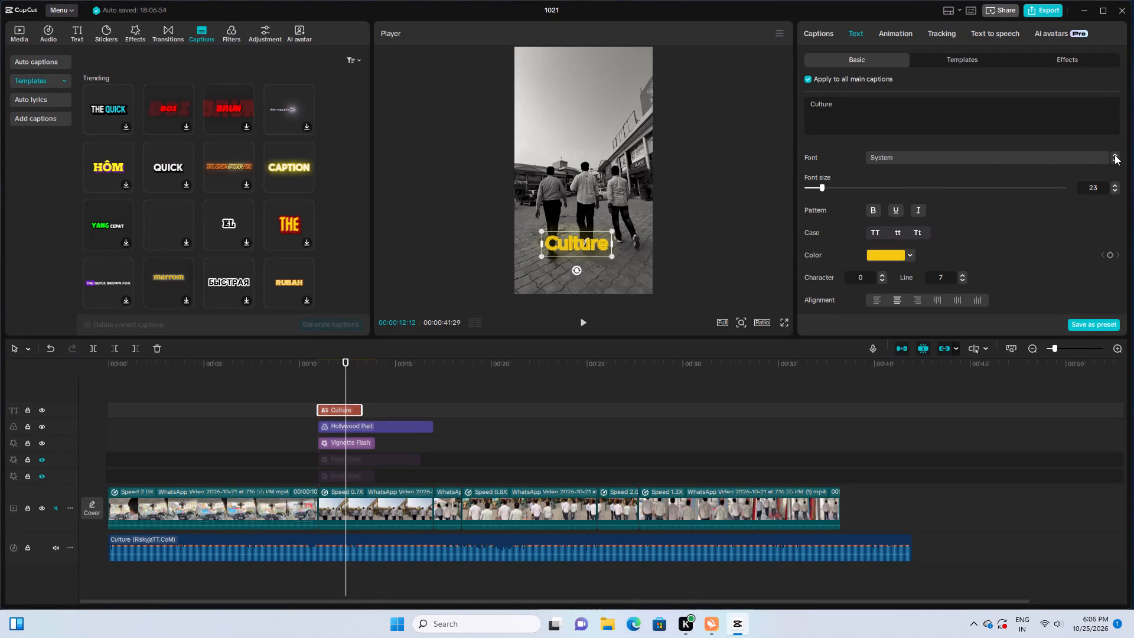
click(1113, 161)
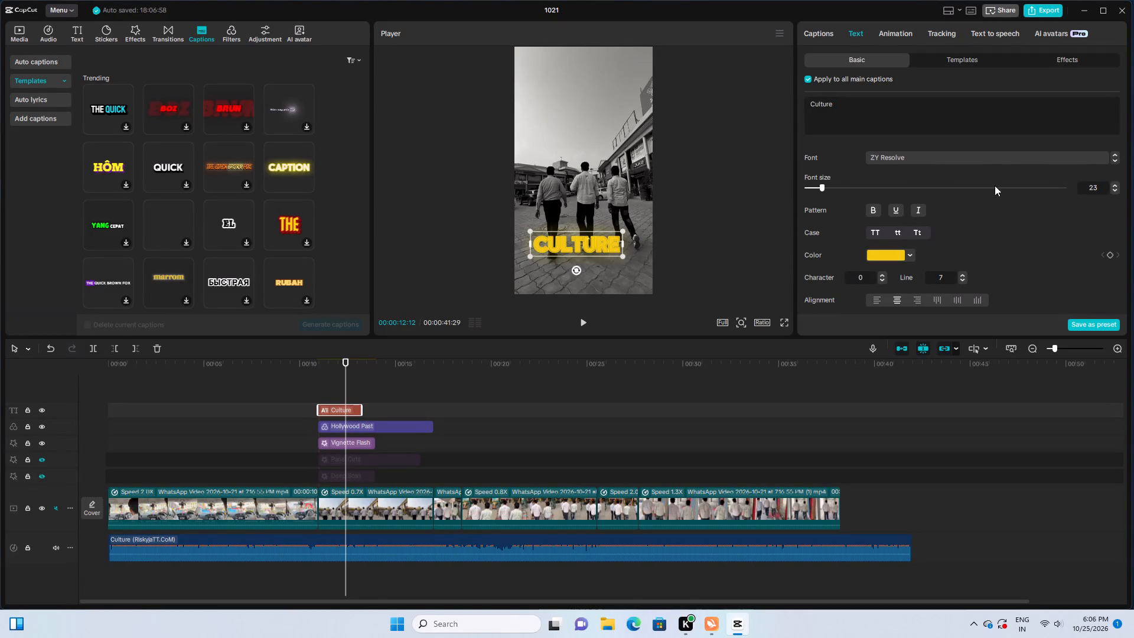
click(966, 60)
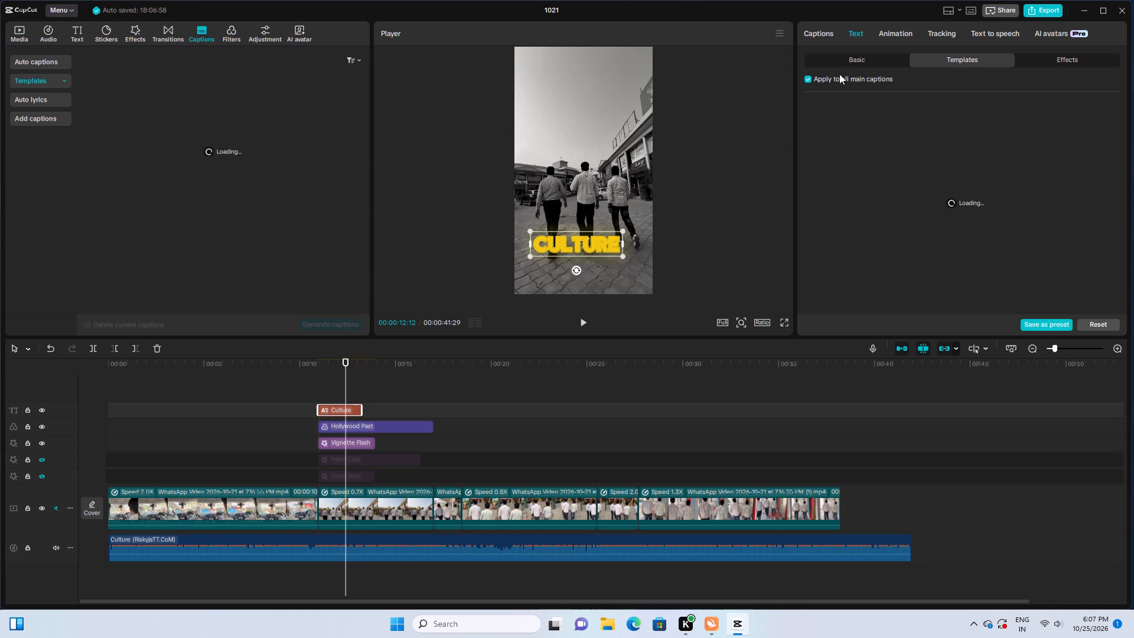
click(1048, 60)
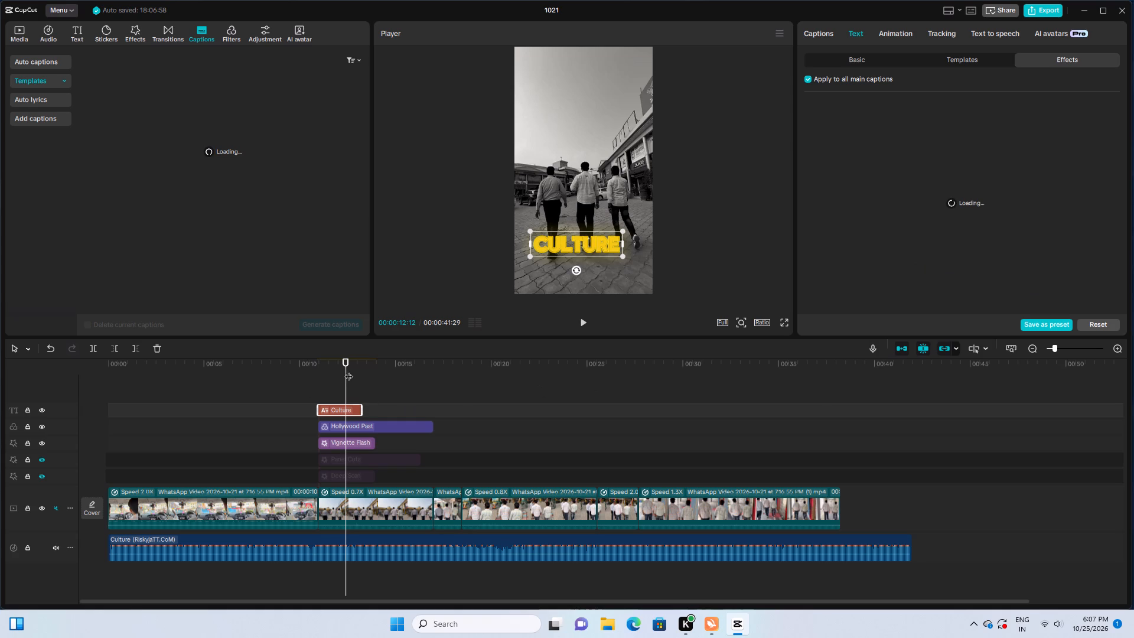
Centre the Culture caption horizontally and lower it to near the bottom of the video frame.
drag(597, 247, 601, 249)
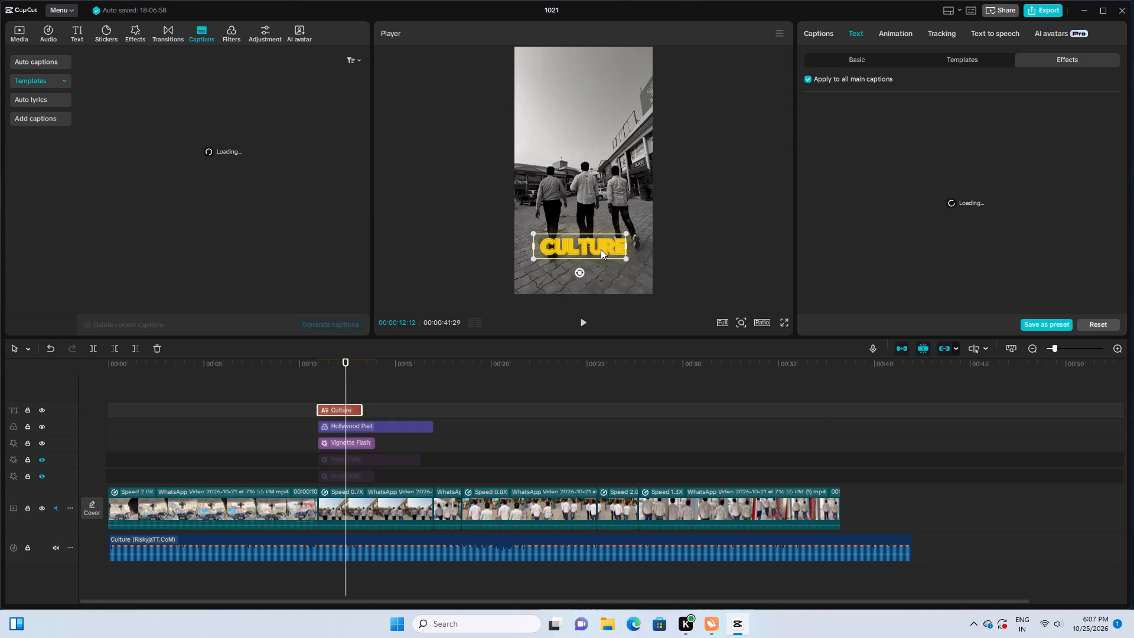
drag(601, 249, 603, 249)
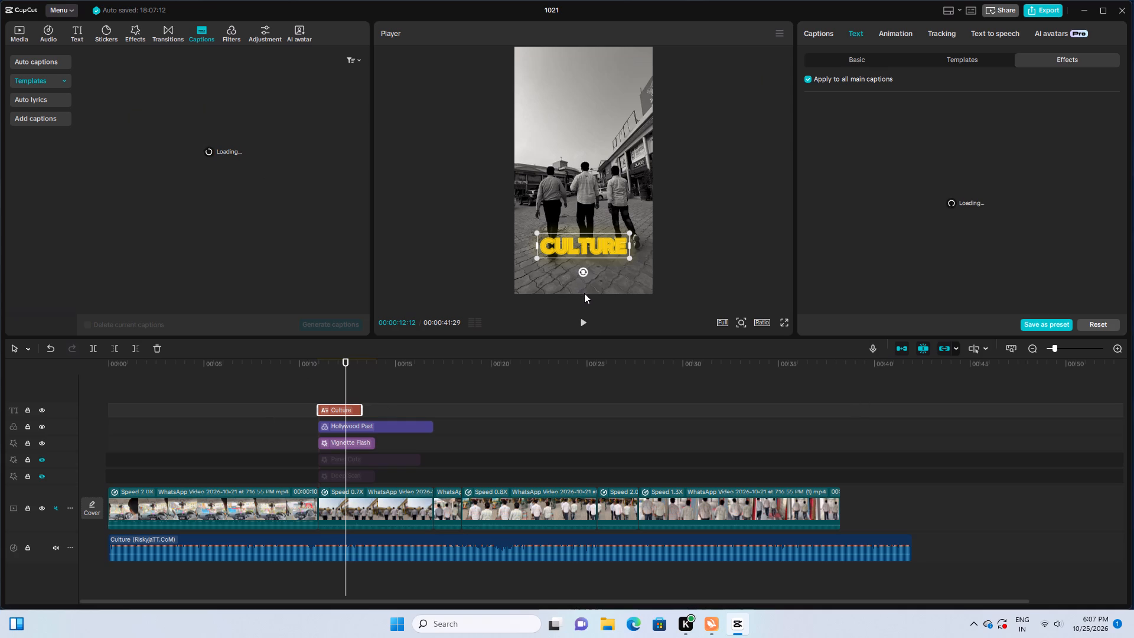
drag(589, 246, 589, 265)
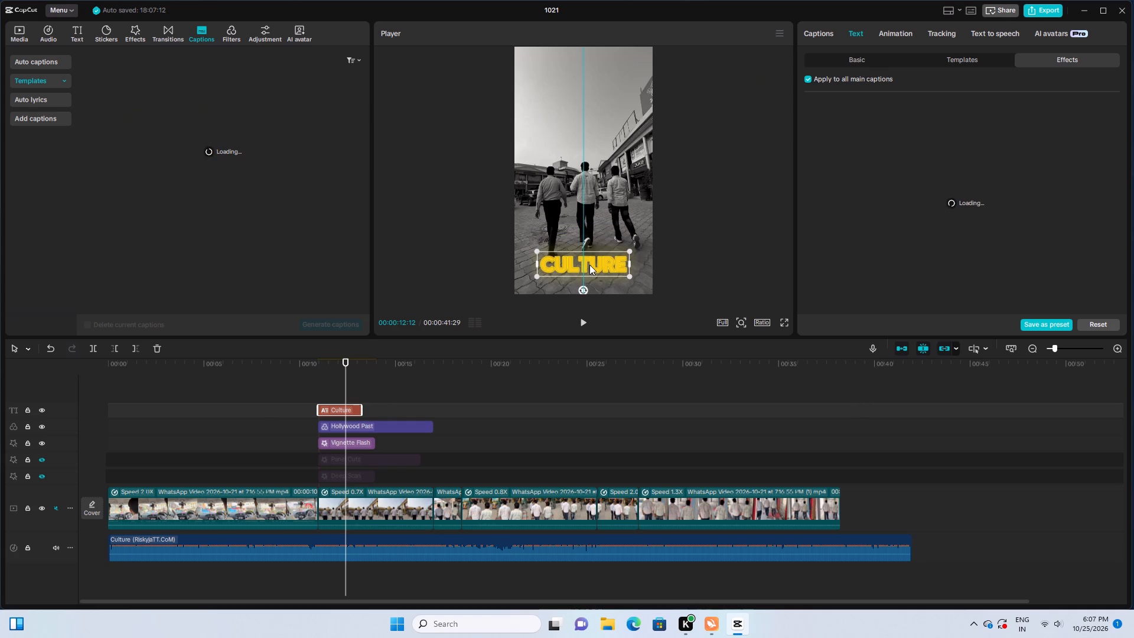
drag(589, 265, 589, 266)
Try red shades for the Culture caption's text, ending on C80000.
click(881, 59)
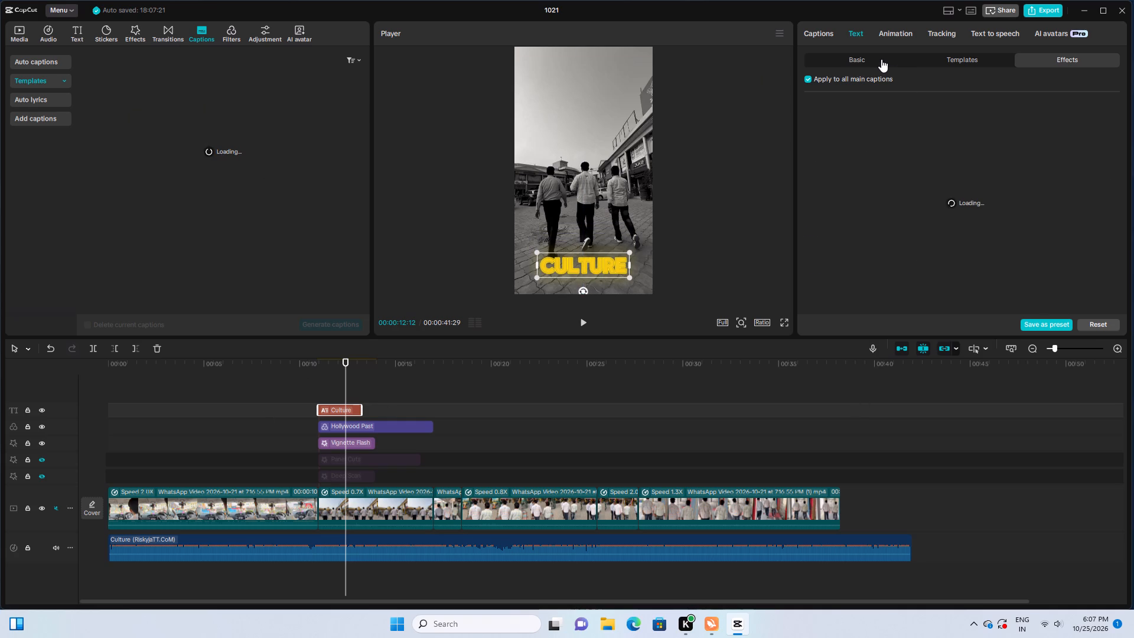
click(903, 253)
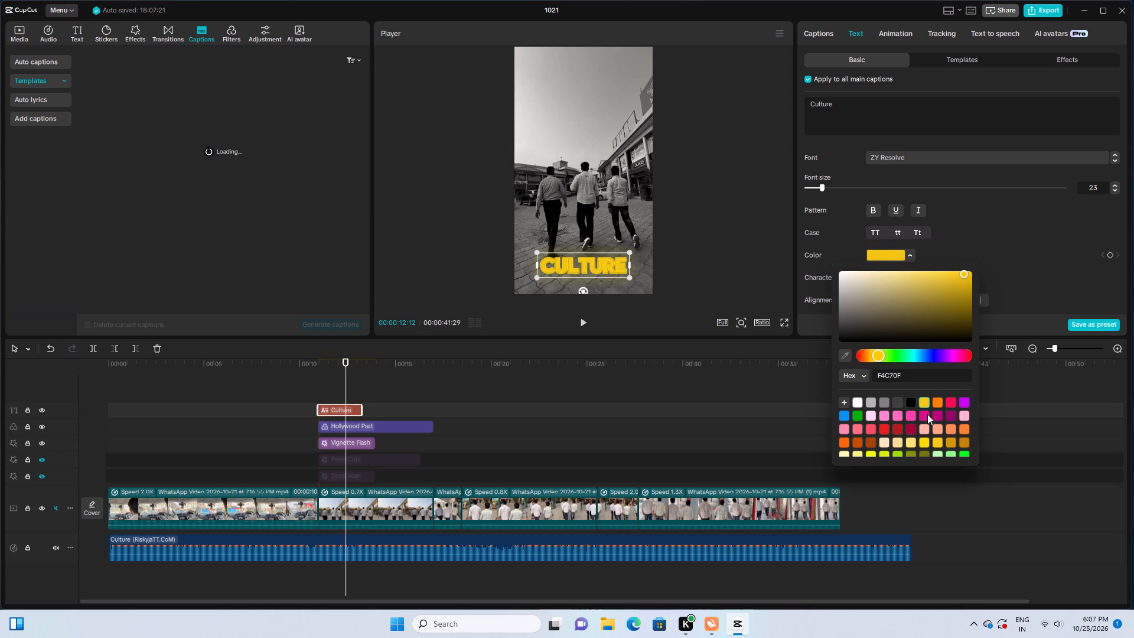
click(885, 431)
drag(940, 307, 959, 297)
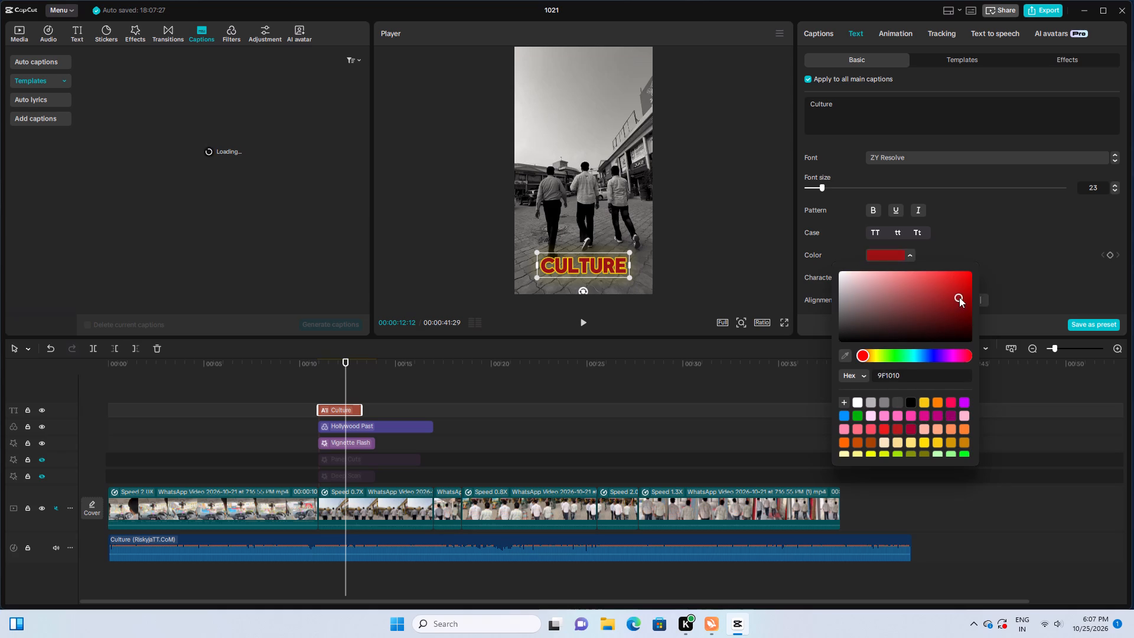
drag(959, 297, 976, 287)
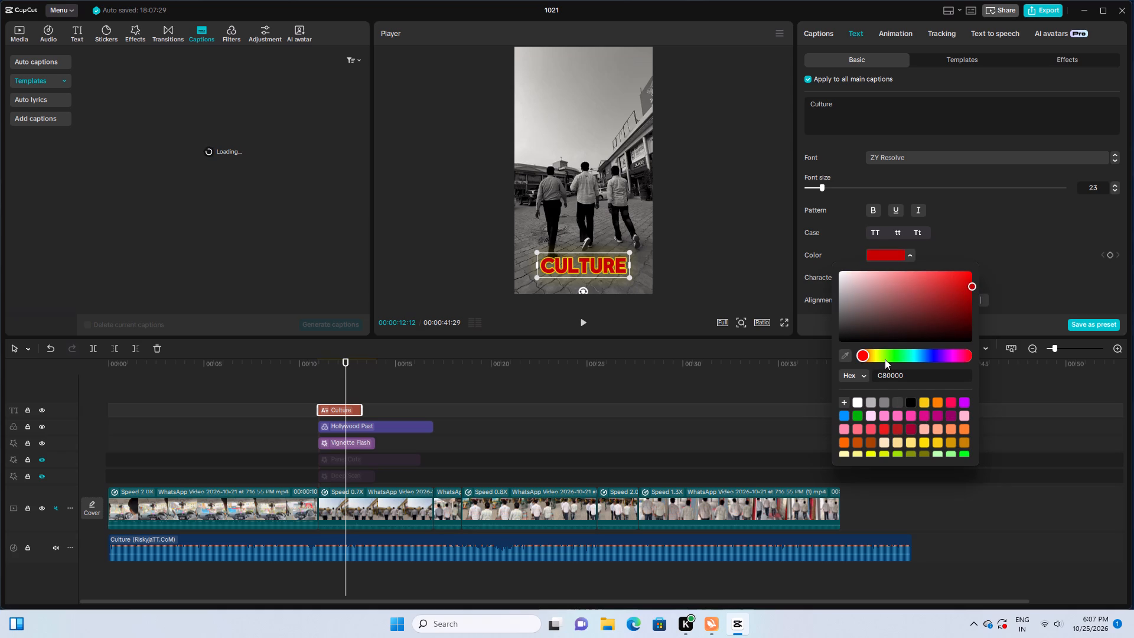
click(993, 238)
Apply the preset style with white text and a yellow glow to the Culture caption.
scroll(924, 267, down, 1)
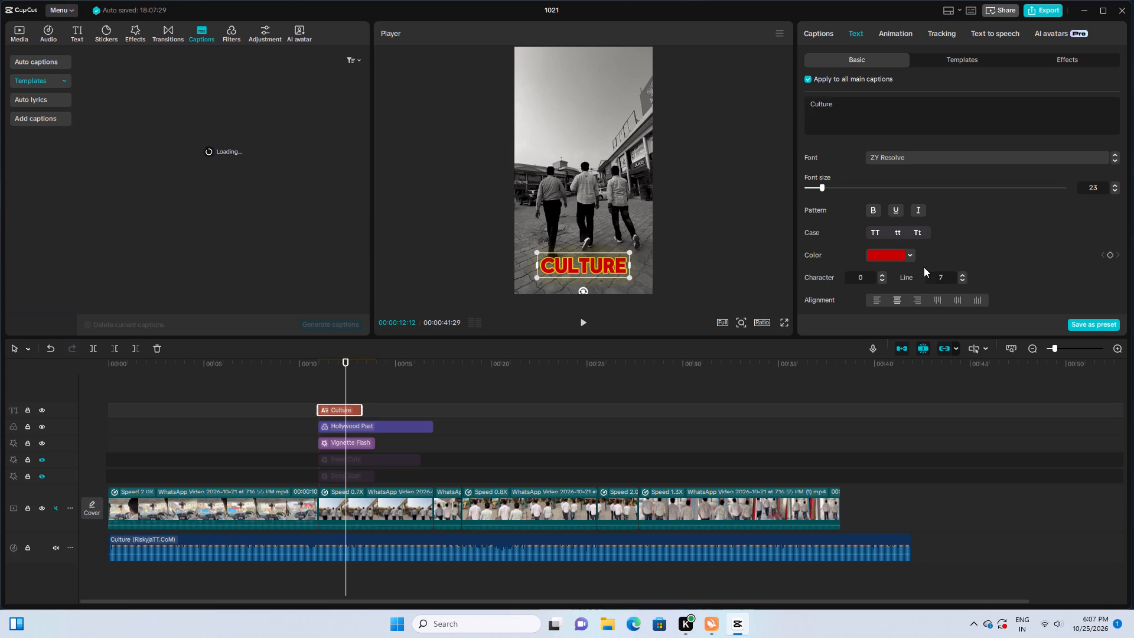
scroll(924, 267, down, 1)
scroll(875, 285, down, 2)
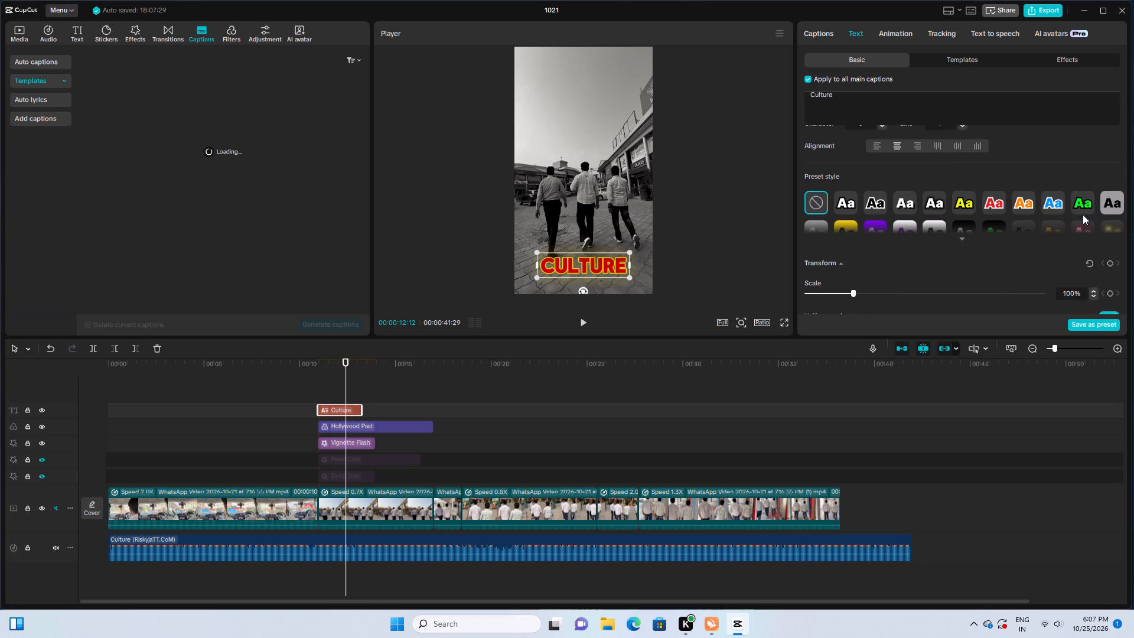
click(1108, 226)
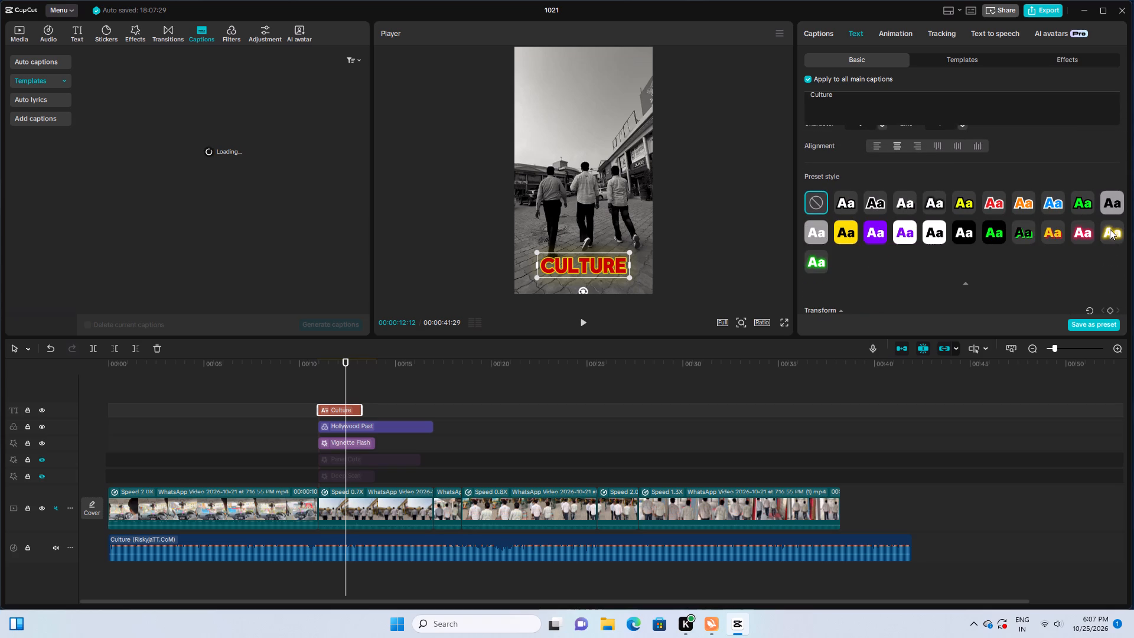
click(1110, 233)
click(1110, 233)
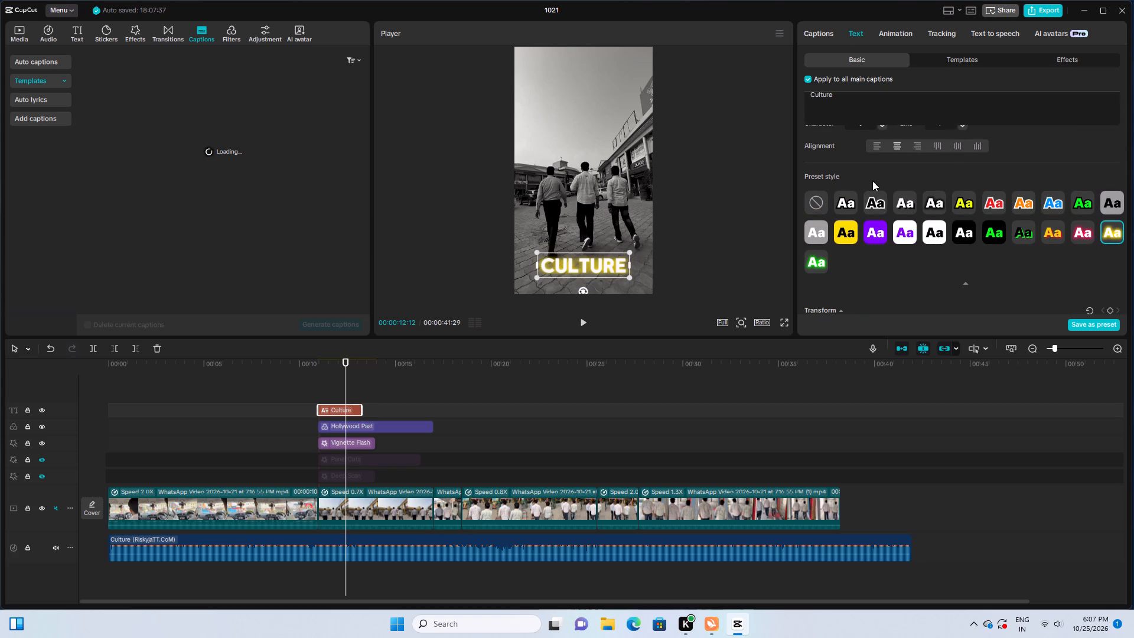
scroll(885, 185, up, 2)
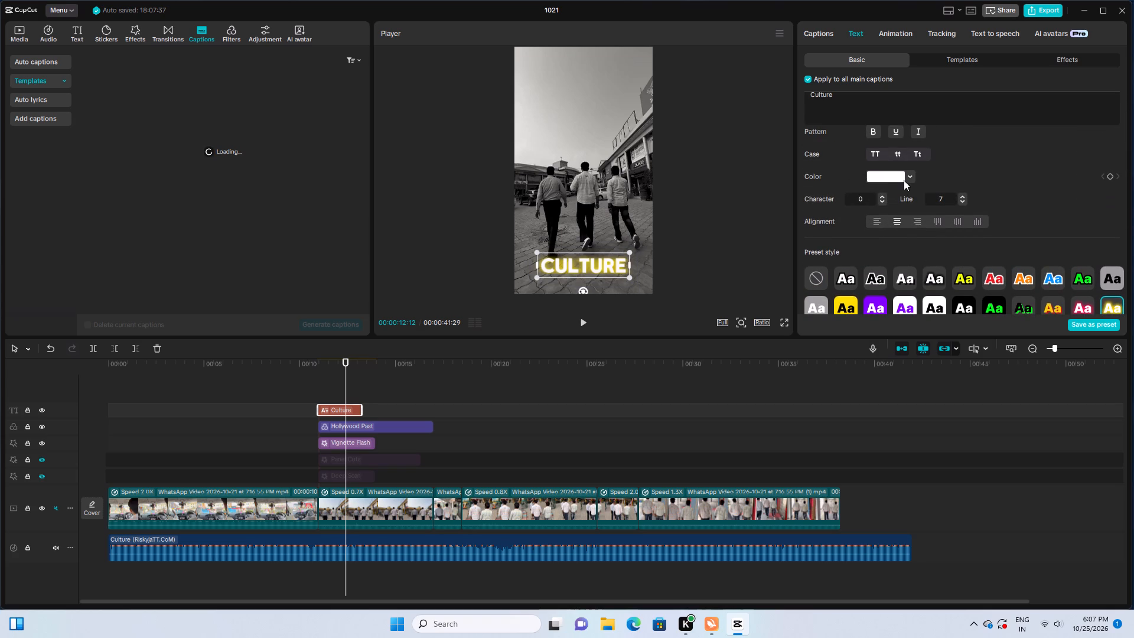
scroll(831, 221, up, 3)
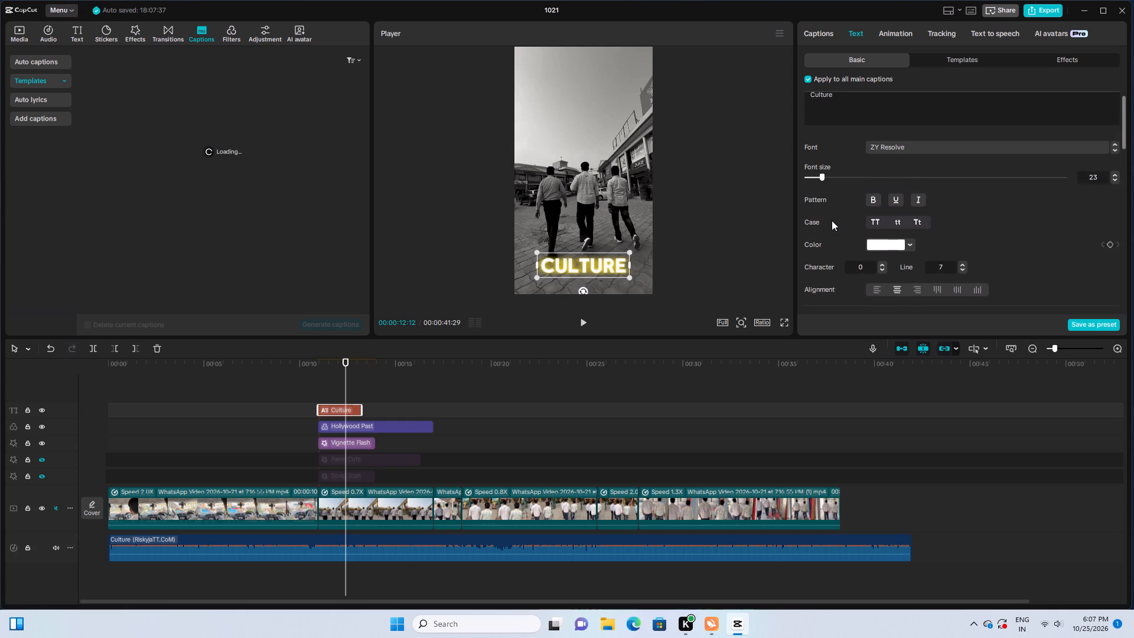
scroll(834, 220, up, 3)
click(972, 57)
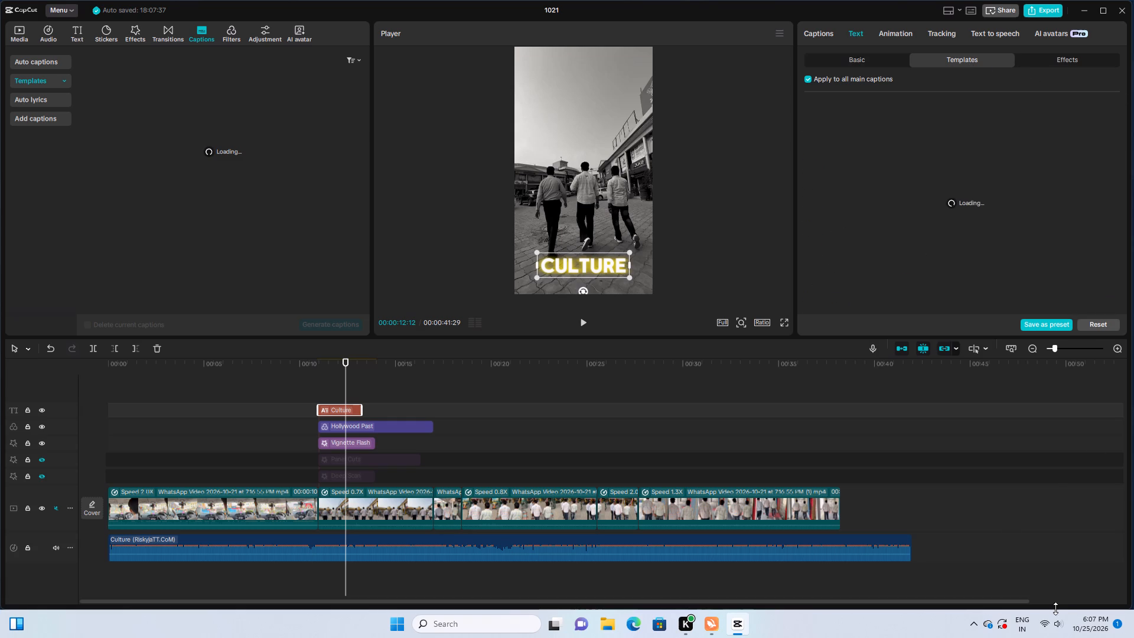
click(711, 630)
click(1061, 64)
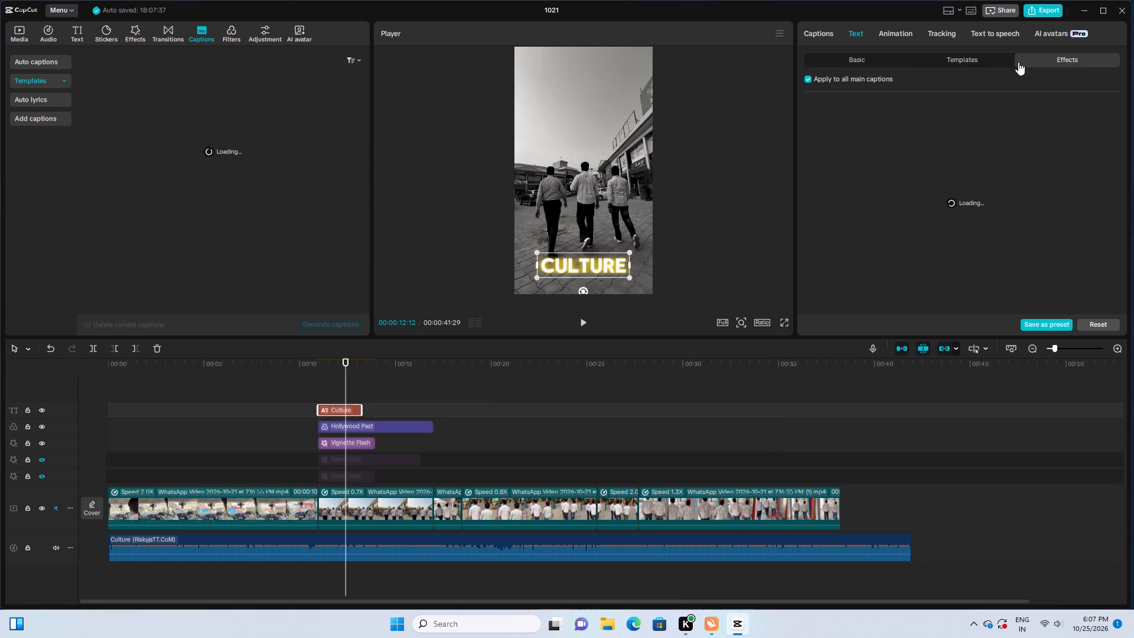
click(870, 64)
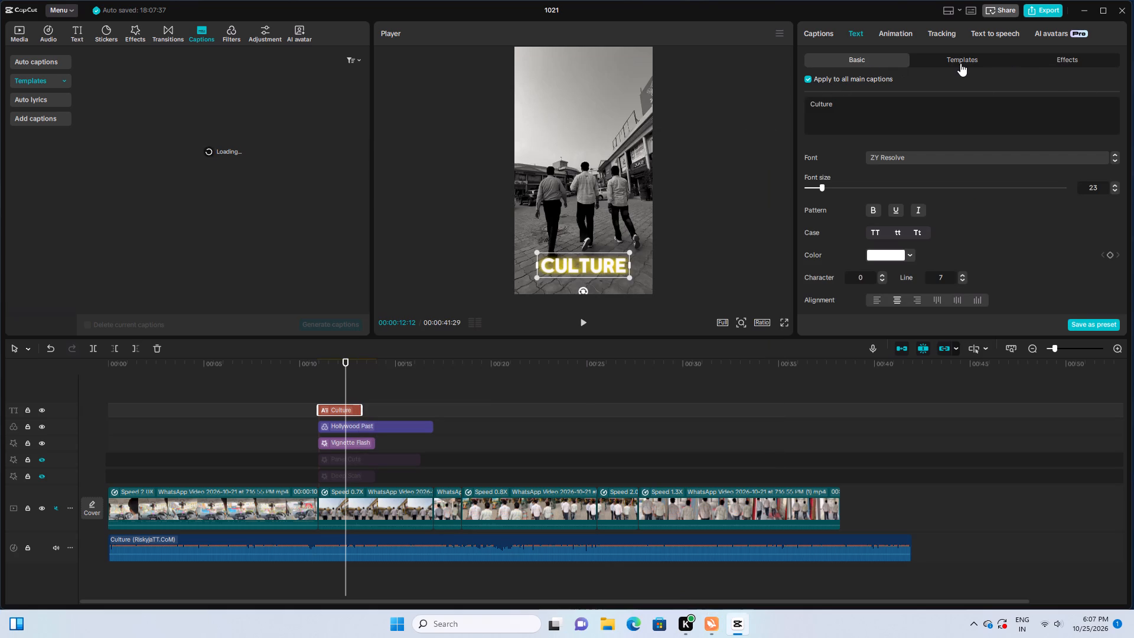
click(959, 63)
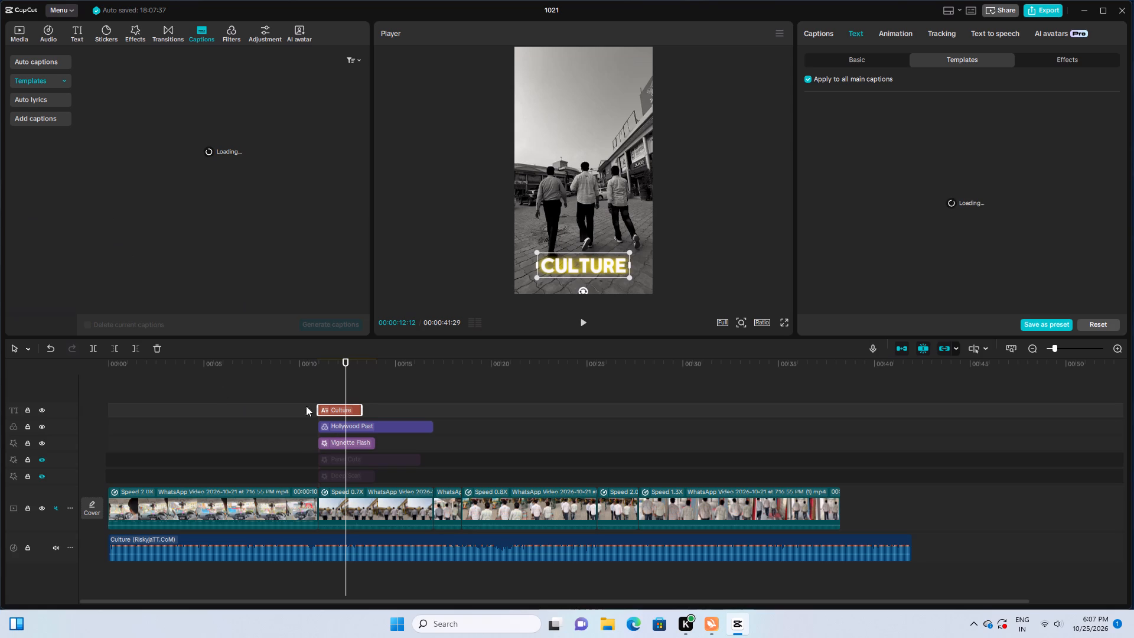
Play the video from the beginning through the captioned section and pause it at about 25 seconds.
drag(129, 362, 93, 362)
key(space)
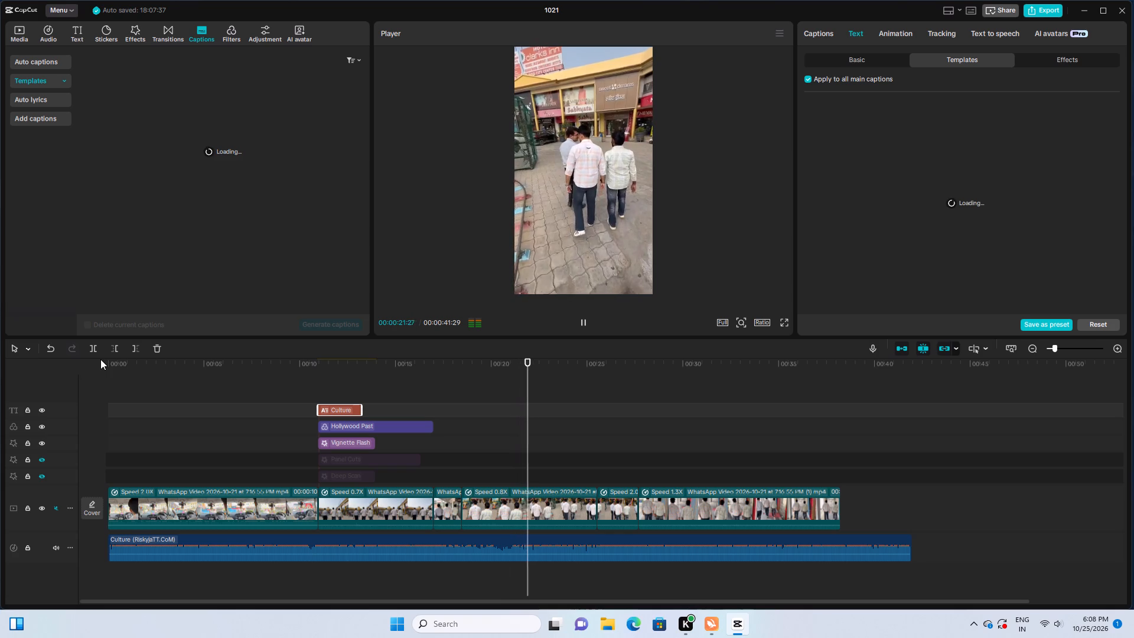
click(555, 516)
click(589, 320)
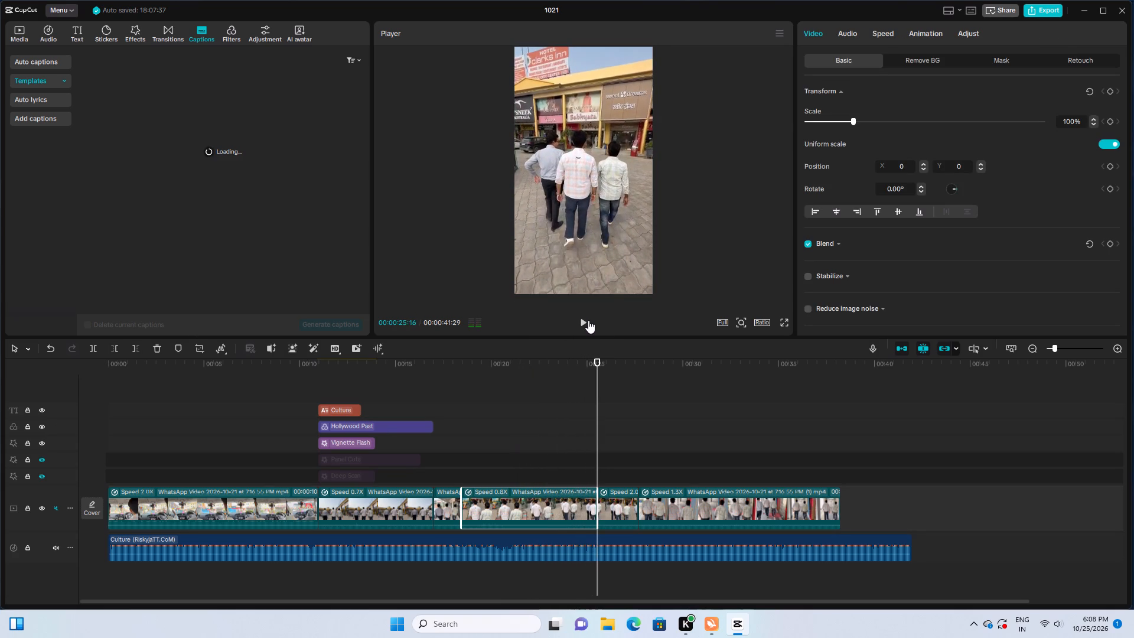
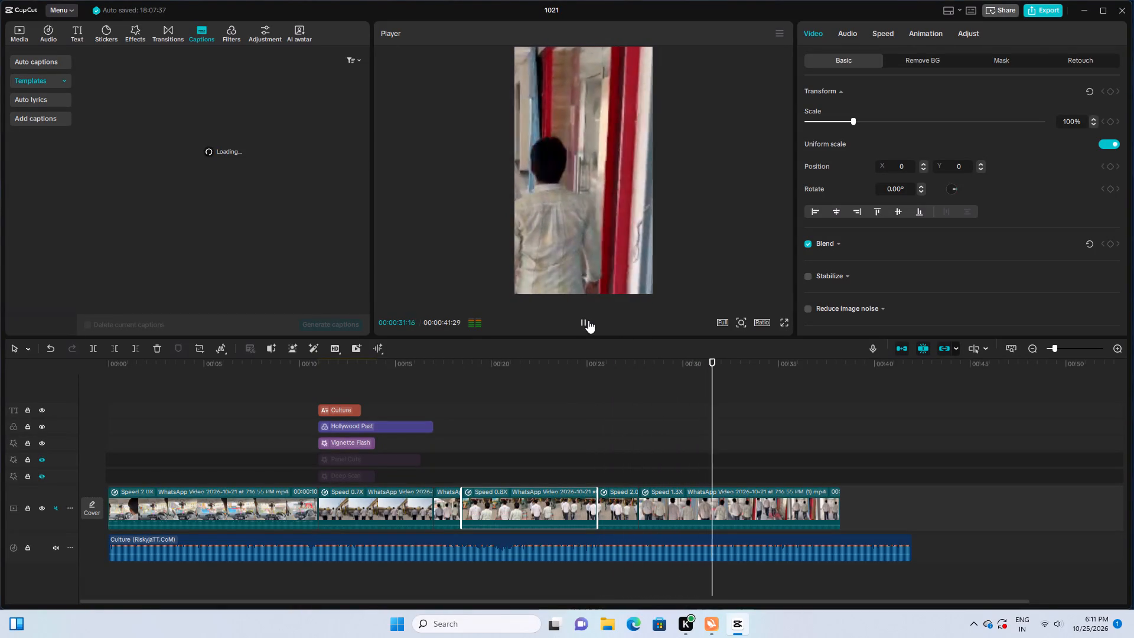
Trim the end of the last video clip back to about 37 seconds on the timeline.
click(623, 268)
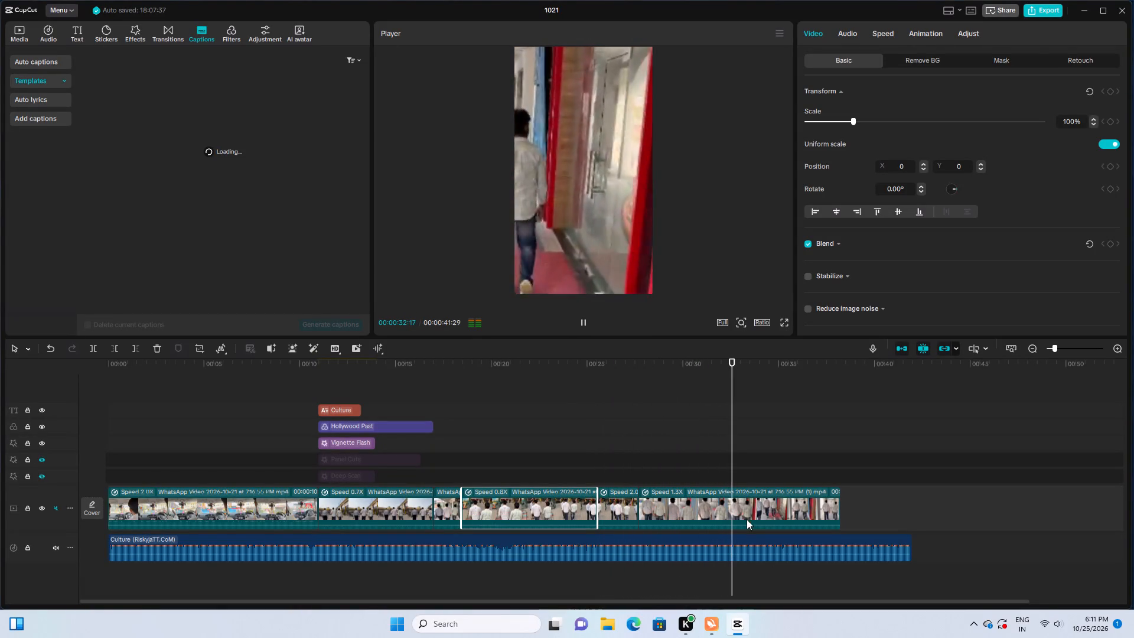
click(749, 515)
click(772, 509)
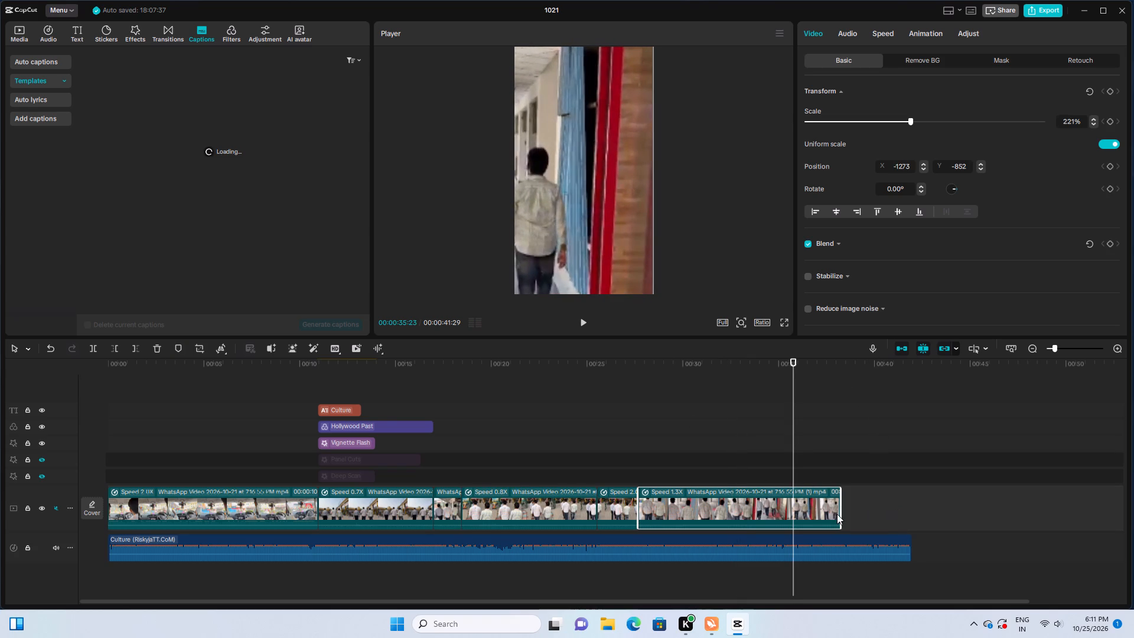
drag(840, 511, 816, 514)
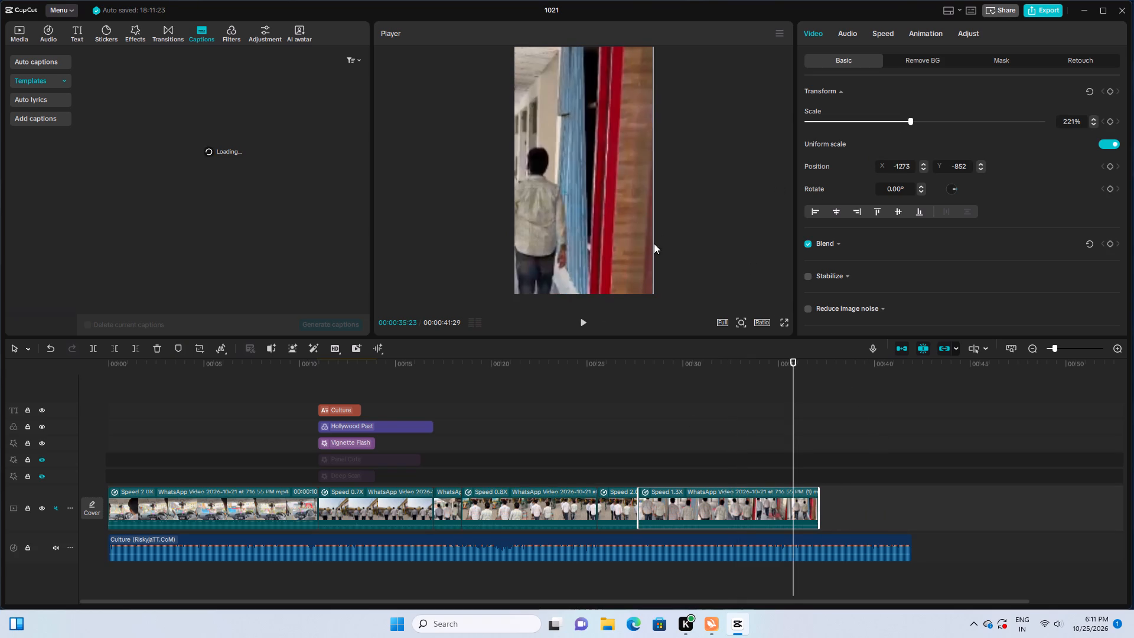
Reduce the last clip's scale to 86% and move it back inside the video frame, against its upper-left corner.
click(602, 276)
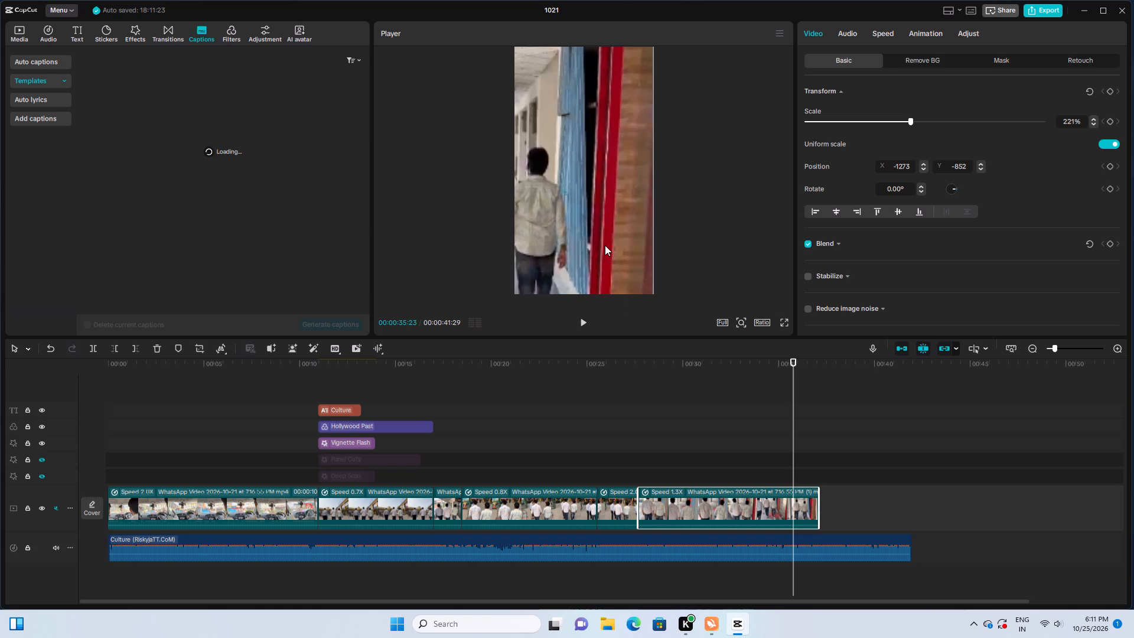
double_click(605, 245)
drag(911, 122, 866, 127)
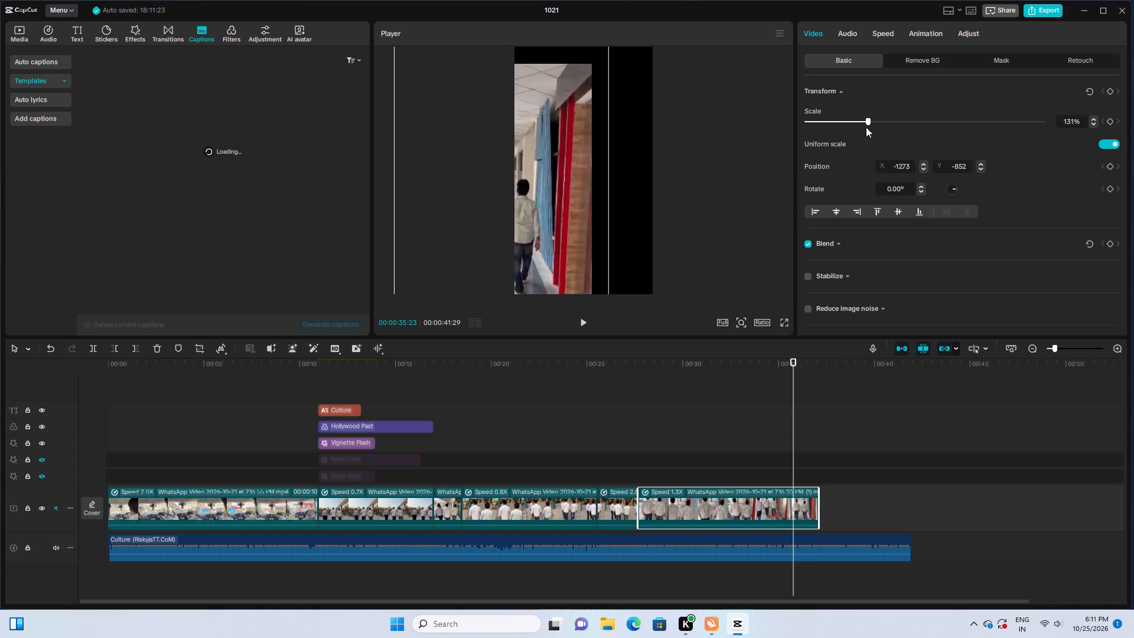
drag(866, 127, 847, 134)
drag(530, 207, 563, 188)
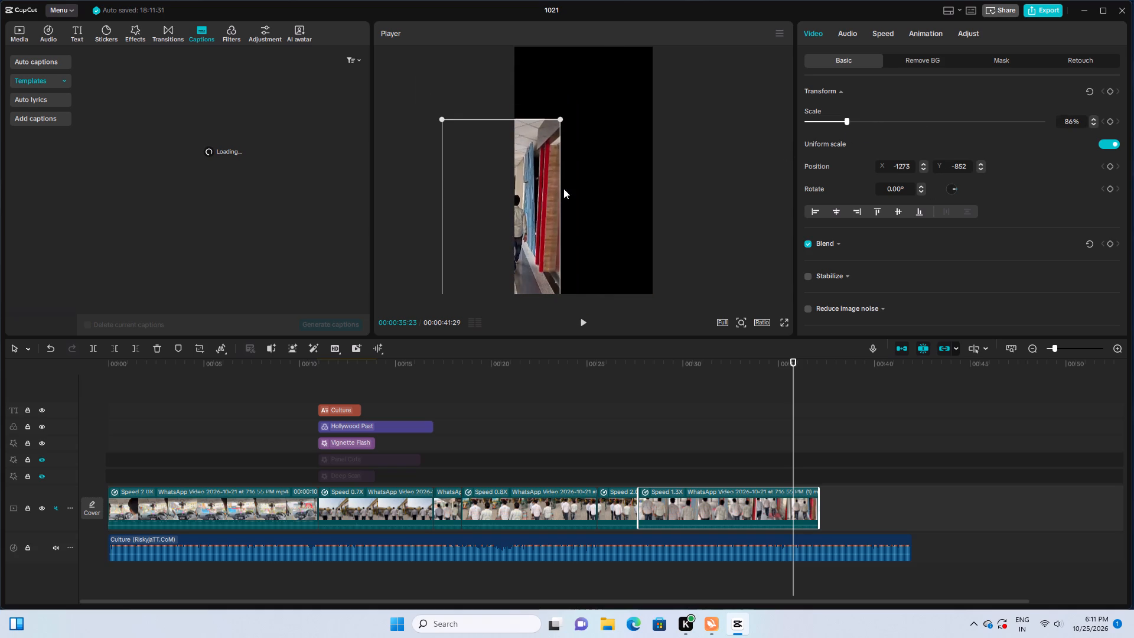
drag(563, 188, 566, 187)
drag(529, 177, 572, 142)
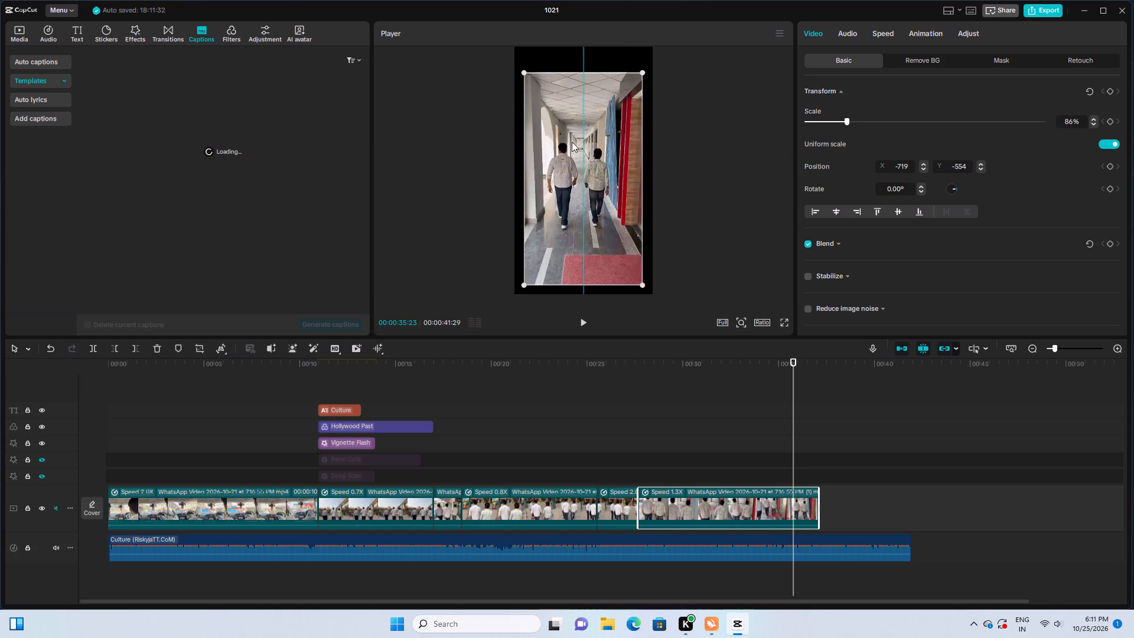
drag(572, 142, 568, 128)
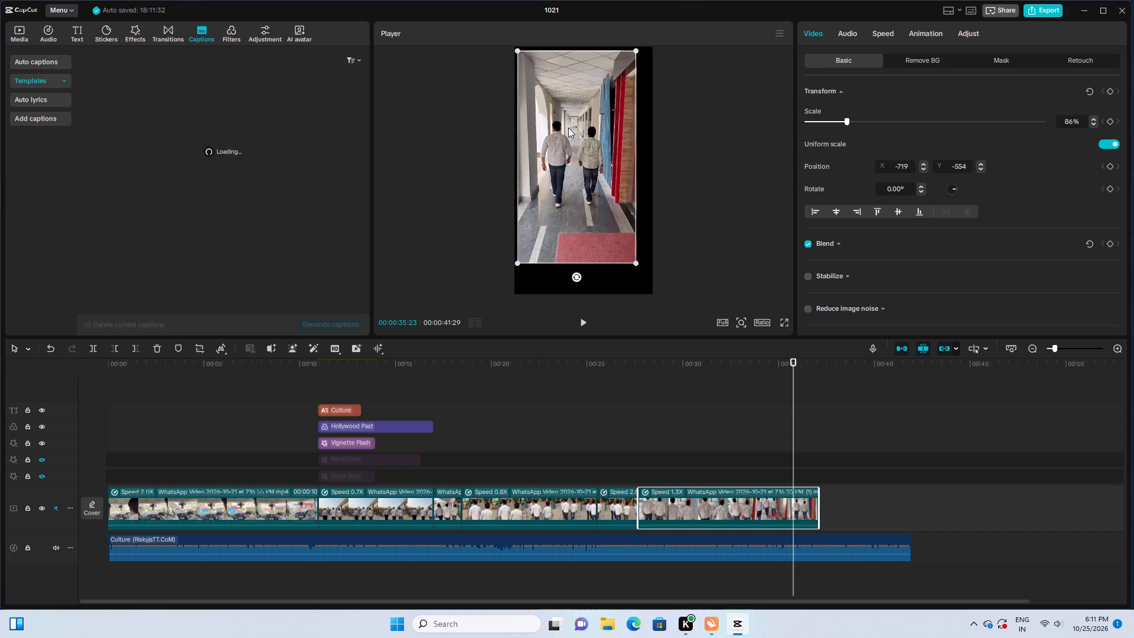
drag(568, 128, 566, 126)
Enlarge the last clip to 100% scale and centre it so that it fills the whole video frame.
drag(633, 259, 634, 263)
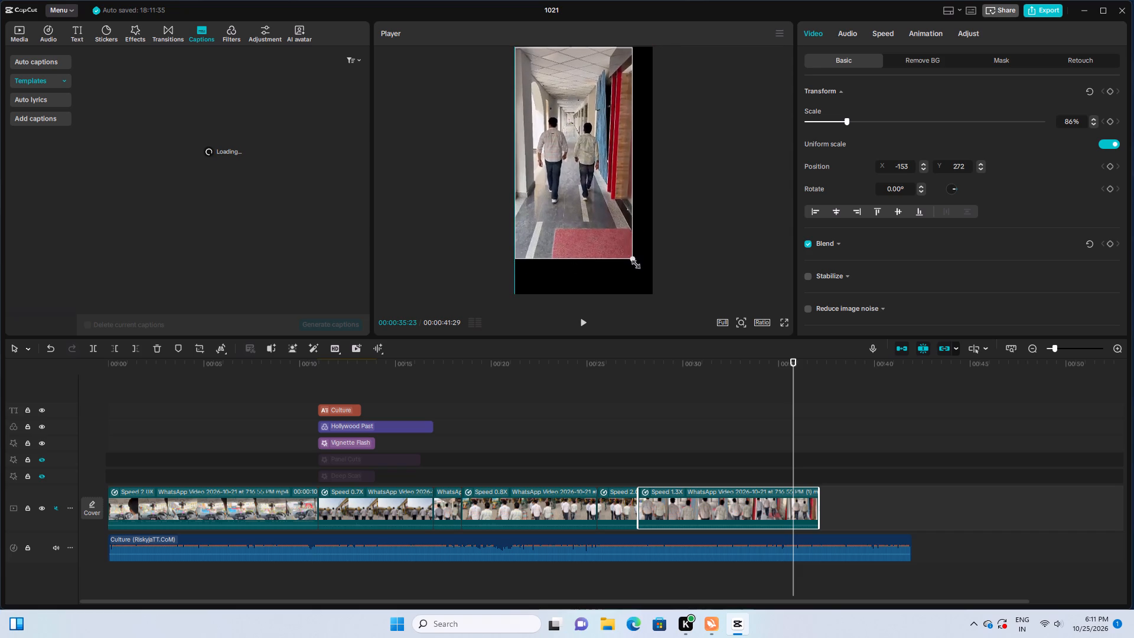
drag(634, 263, 649, 277)
drag(605, 204, 615, 220)
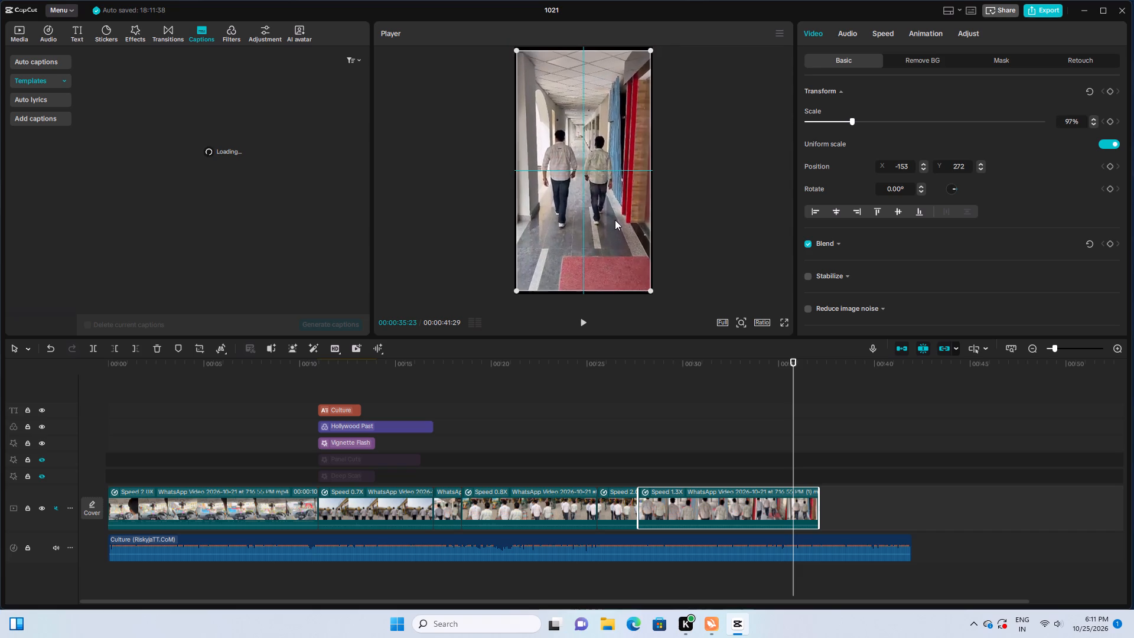
drag(615, 220, 615, 216)
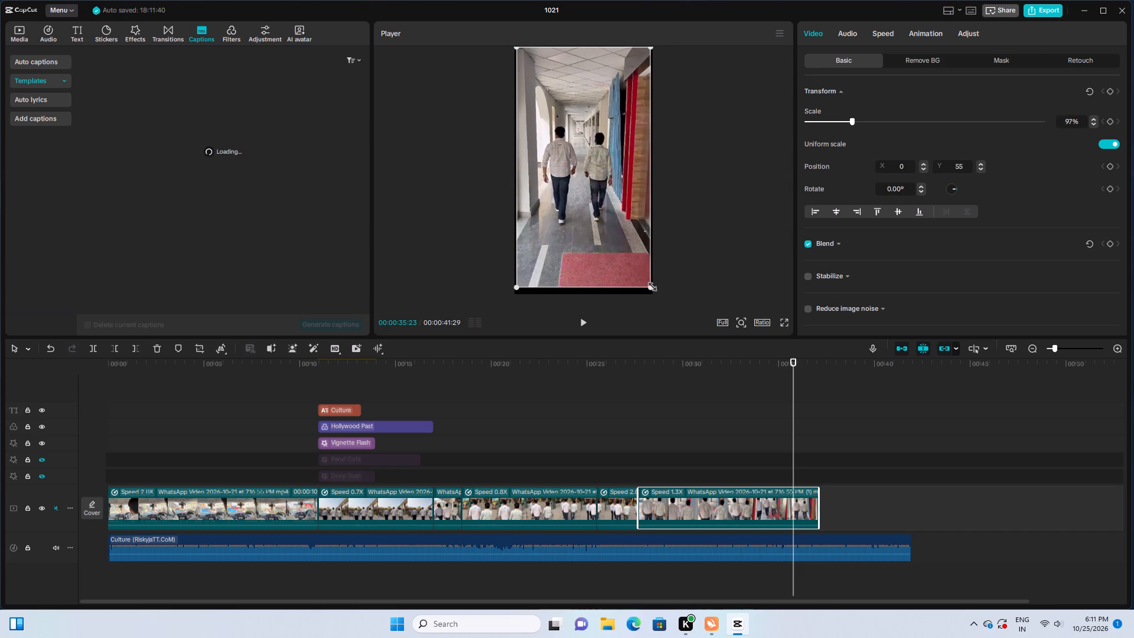
click(650, 285)
click(616, 218)
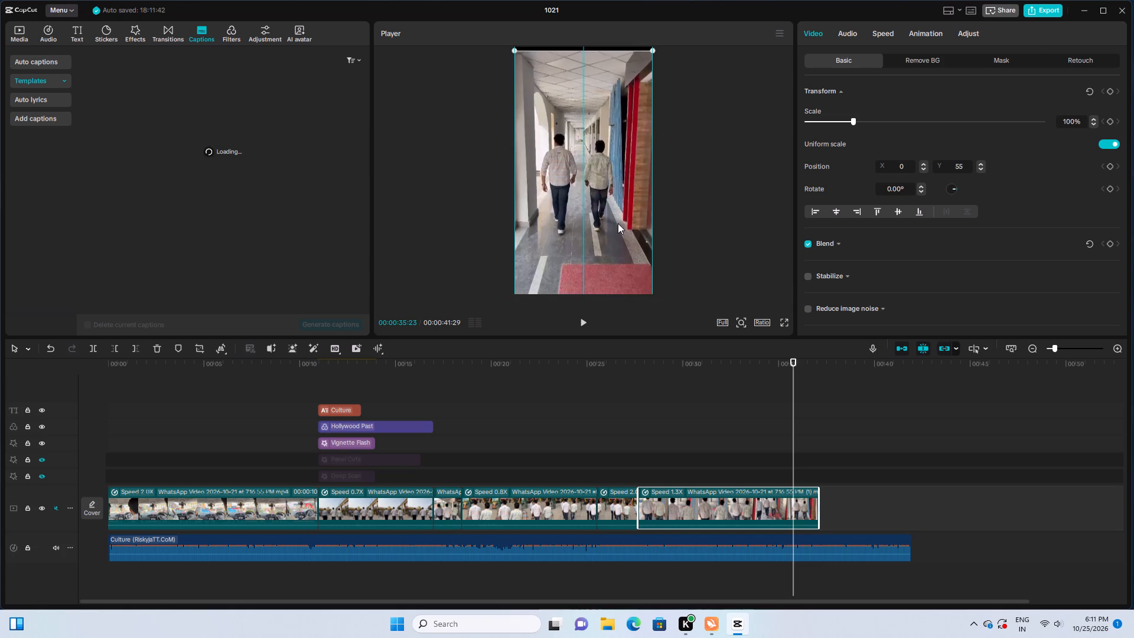
click(685, 255)
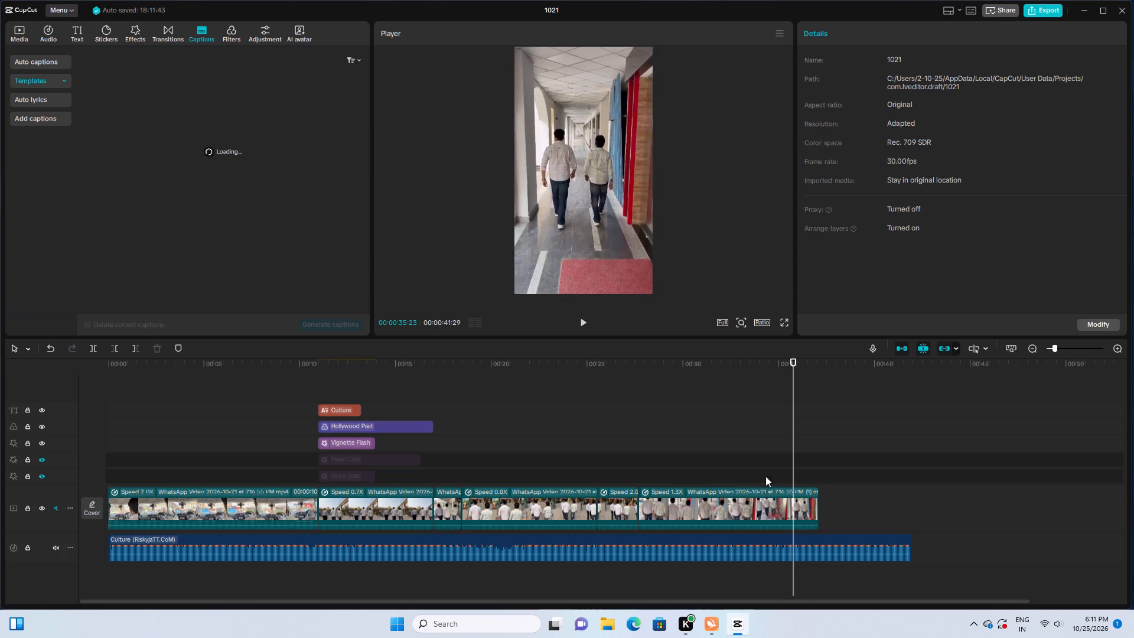
Move the playhead back to the start of the video.
drag(793, 360, 509, 372)
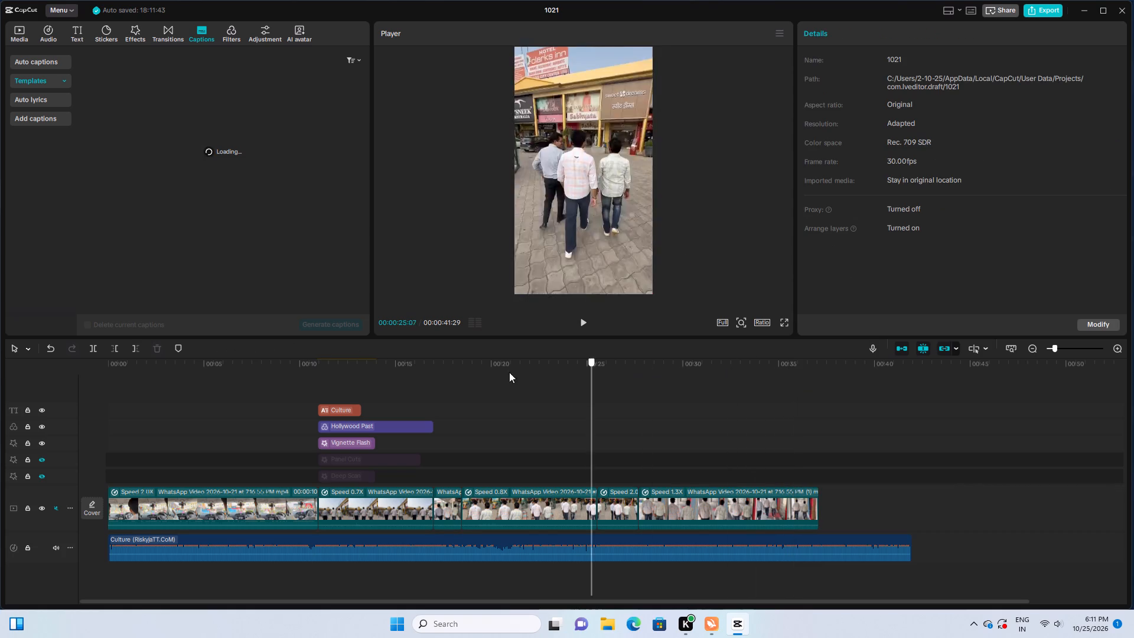
drag(509, 372, 75, 374)
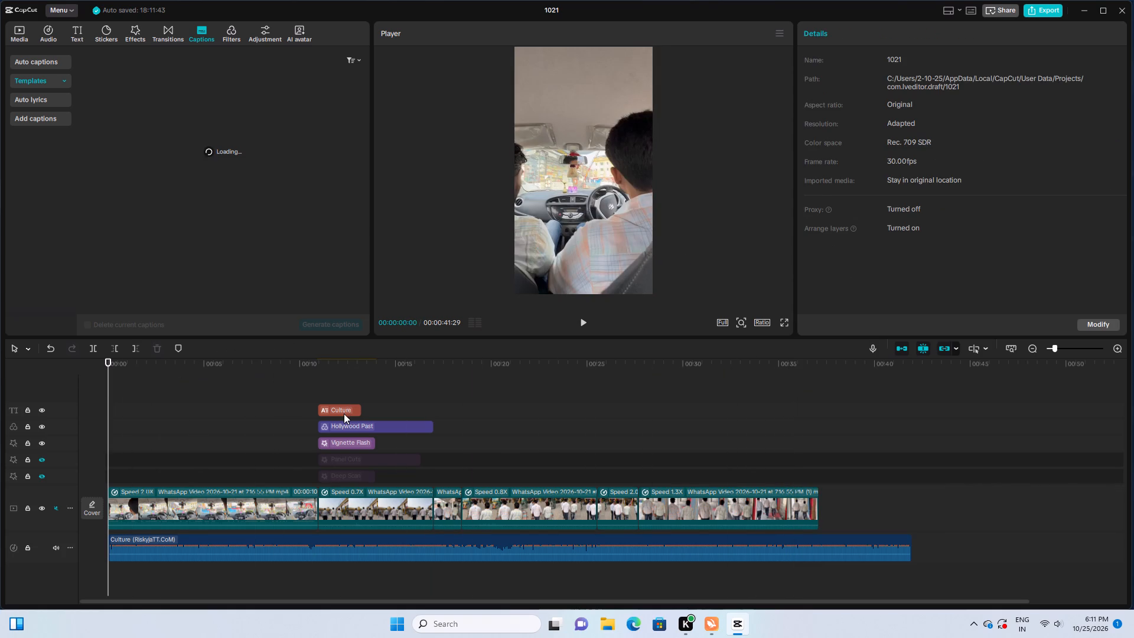
Look through the text effects and templates offered for the Culture caption.
click(346, 412)
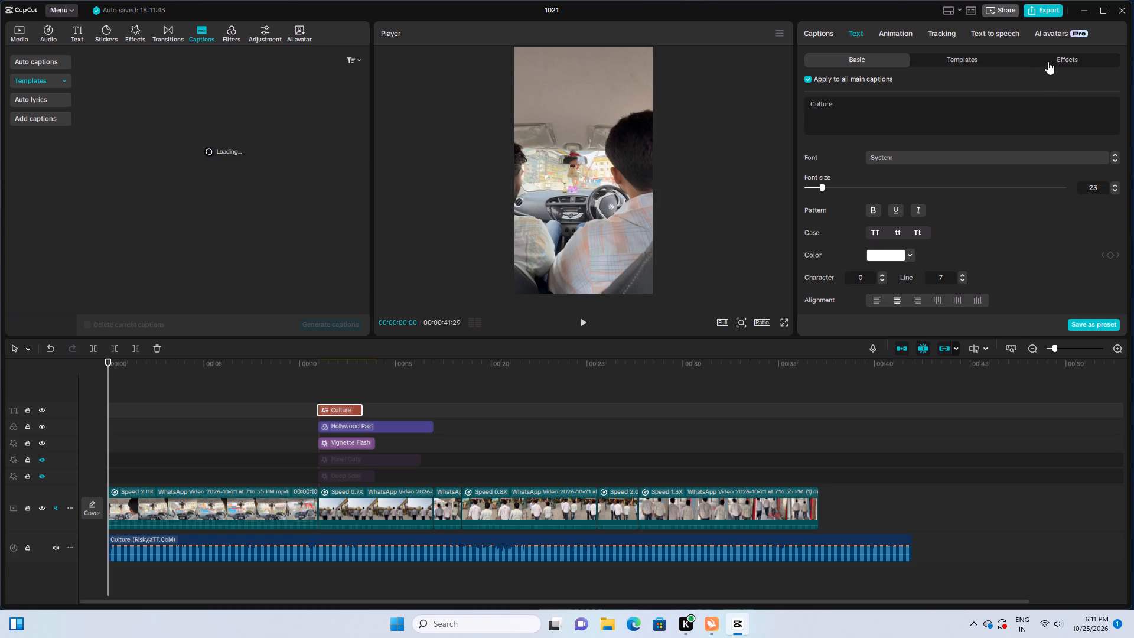
click(1048, 61)
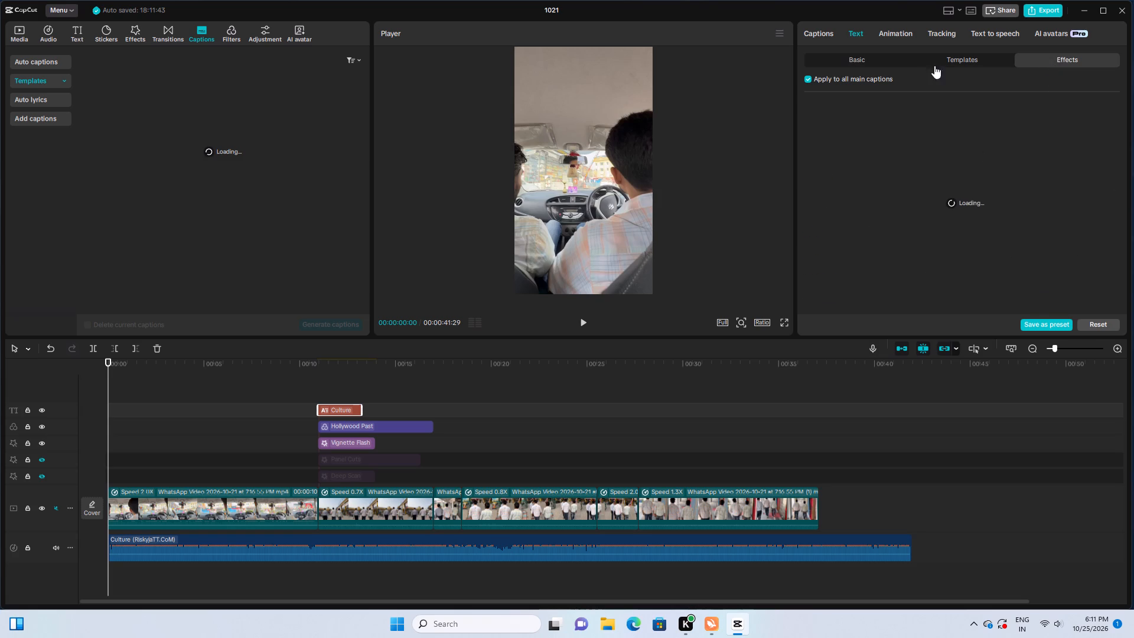
click(812, 79)
click(812, 79)
click(958, 61)
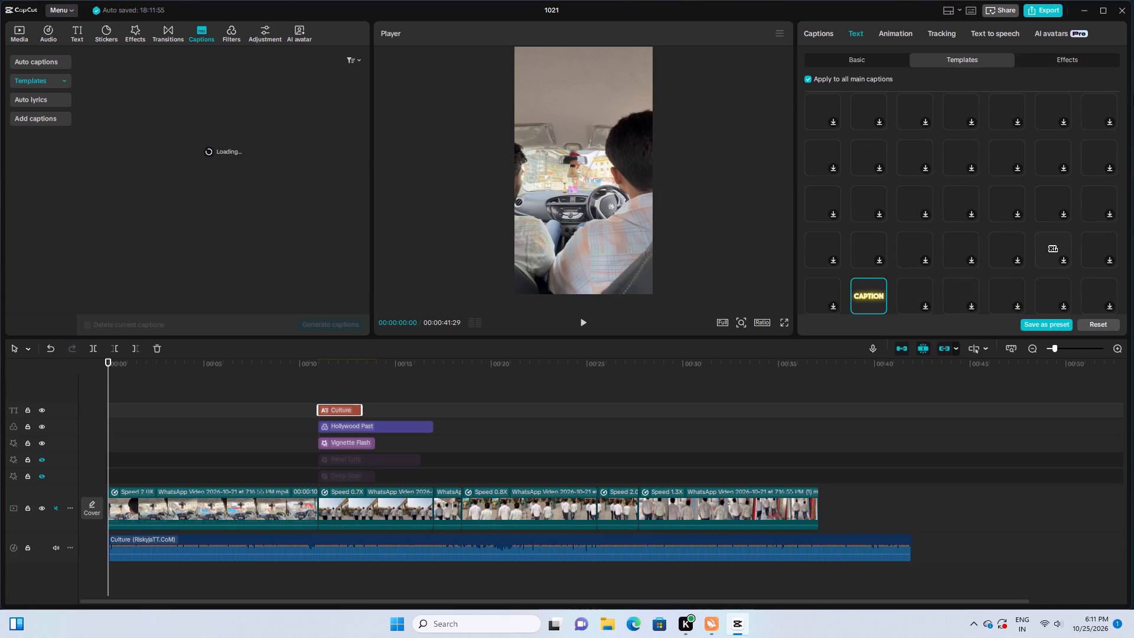
click(1071, 61)
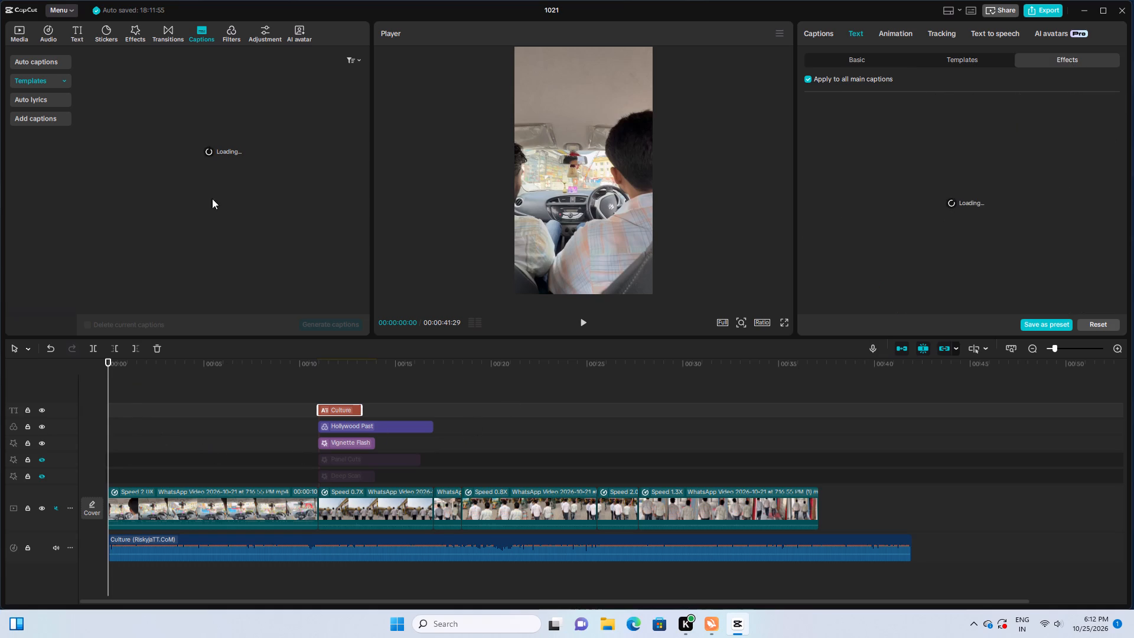
Add the Maldives filter at the start of the video and extend it up to the start of the Hollywood Past filter.
click(132, 41)
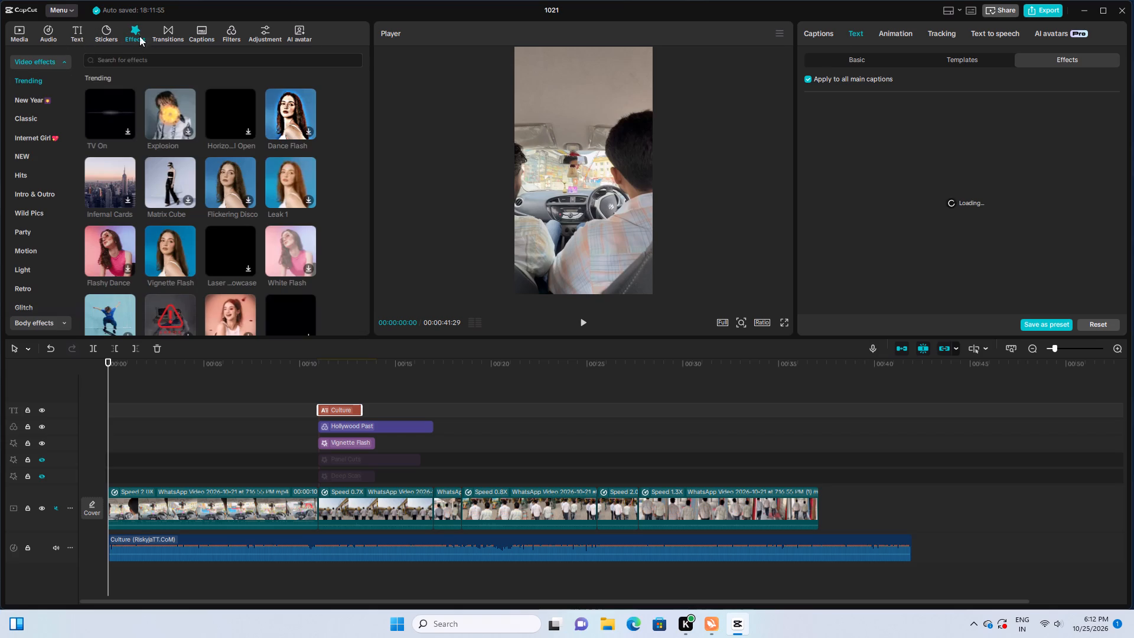
click(230, 35)
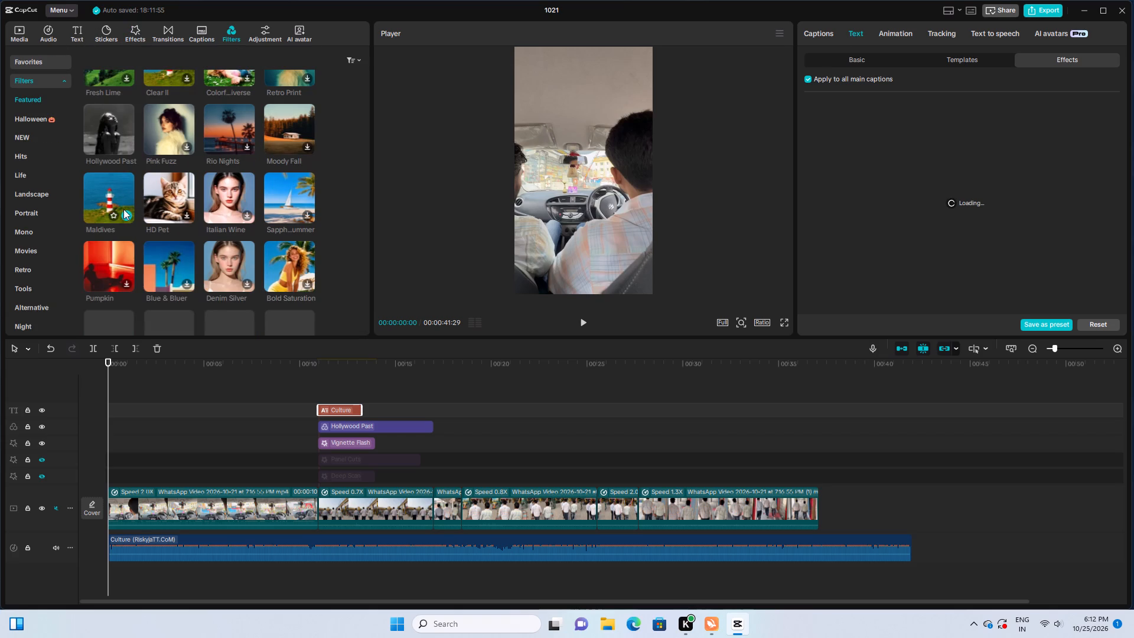
click(125, 213)
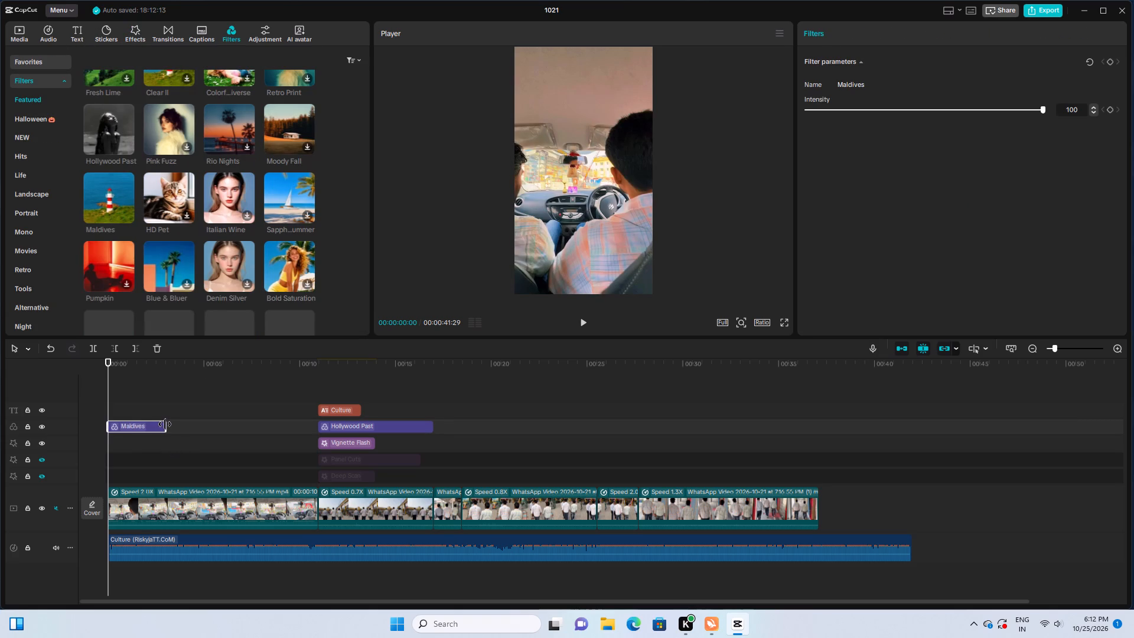
drag(165, 429, 242, 445)
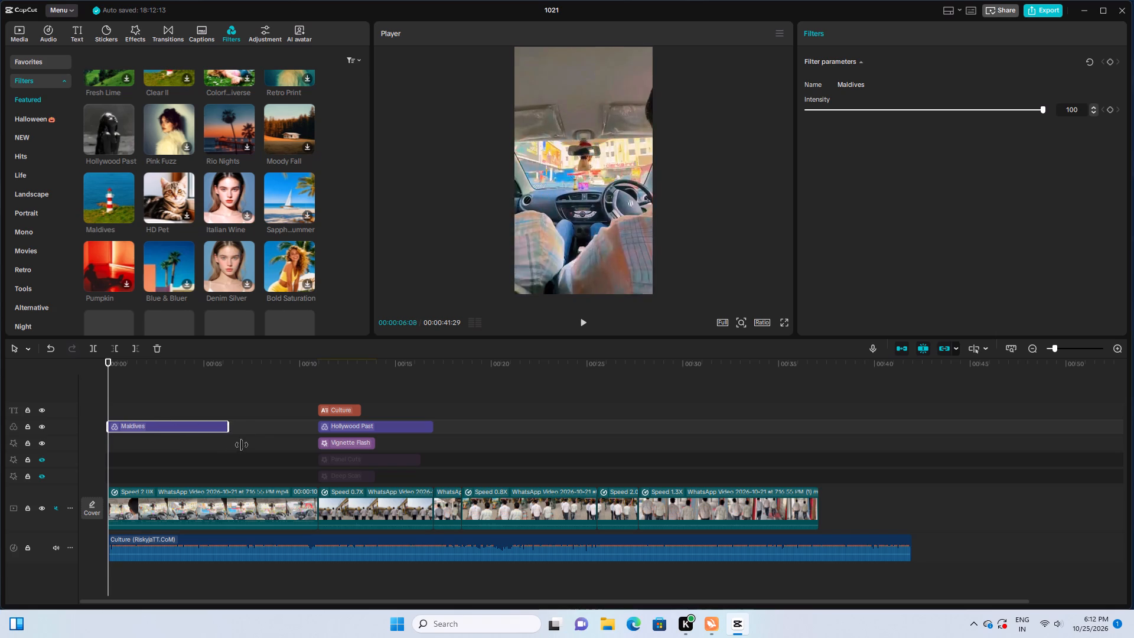
drag(242, 445, 314, 457)
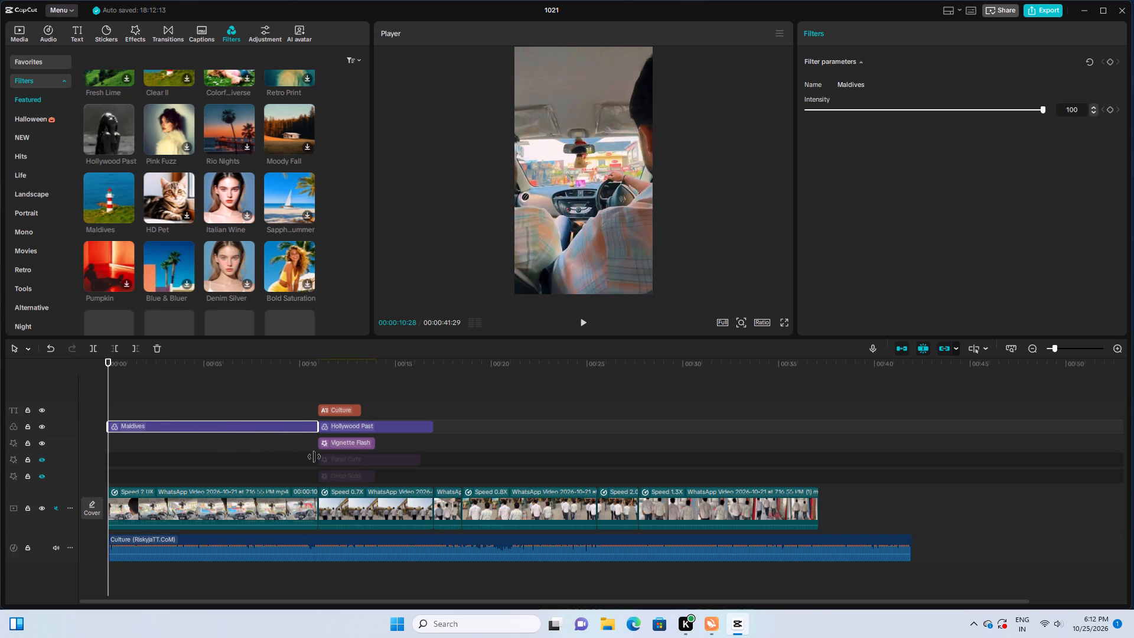
drag(314, 457, 315, 457)
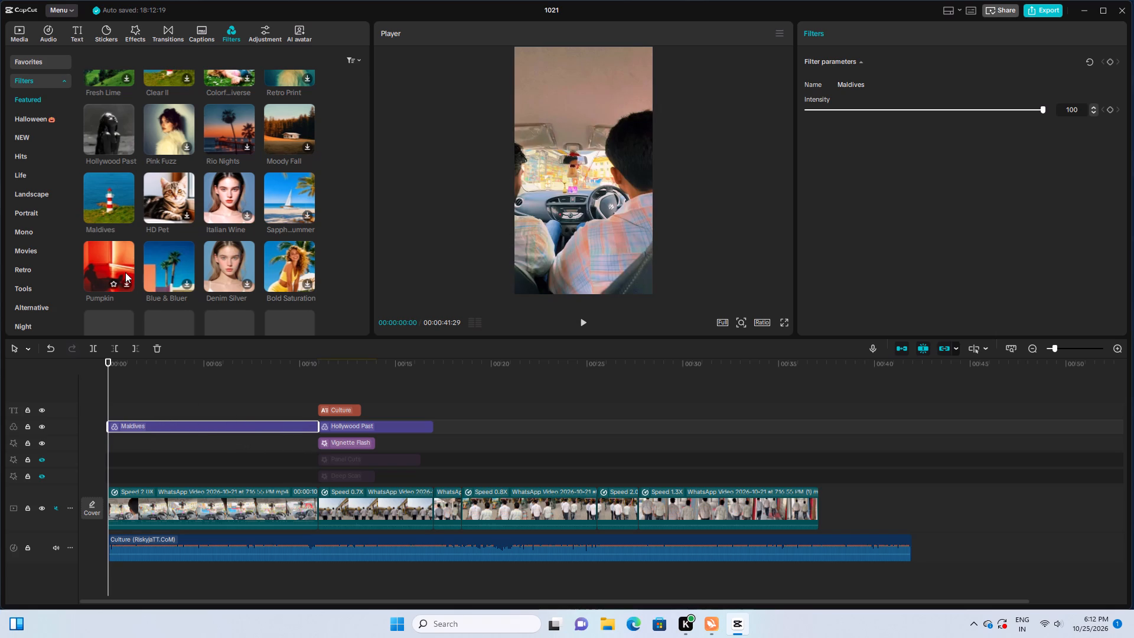
Set the Maldives filter's intensity to 84 and preview the video on into the Hollywood Past section.
click(578, 318)
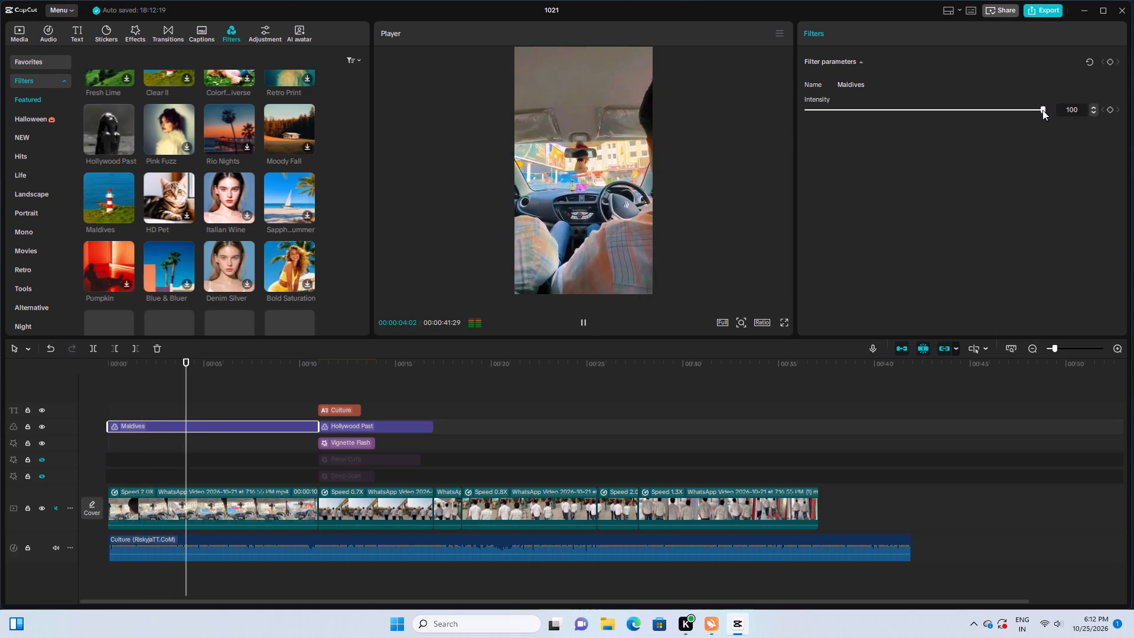
drag(1042, 110, 1000, 141)
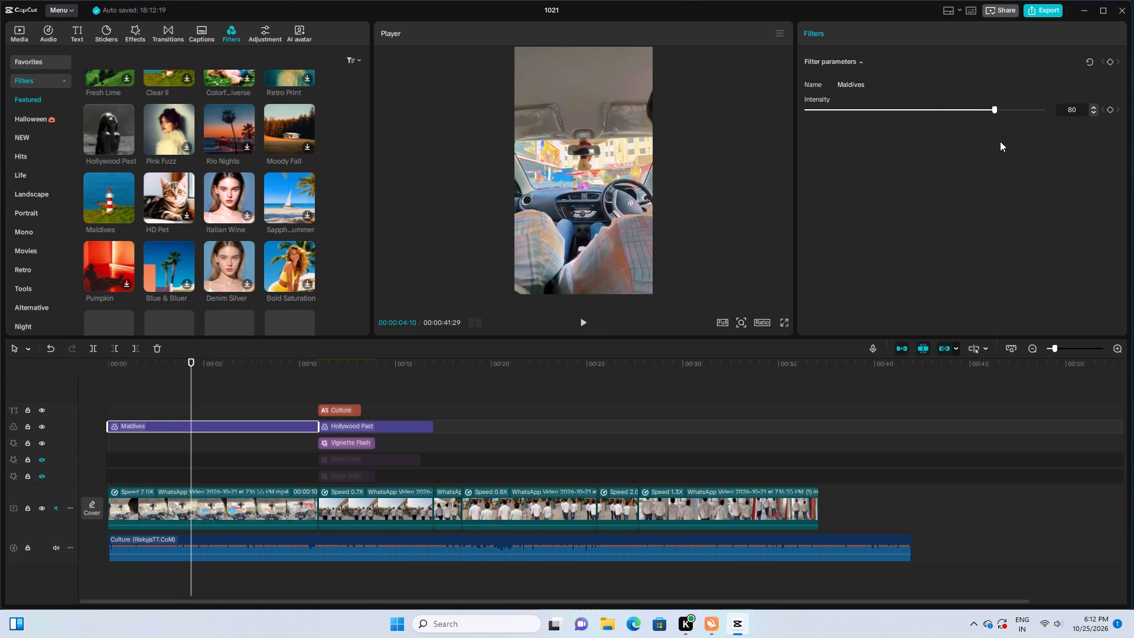
drag(1000, 141, 1004, 142)
click(582, 325)
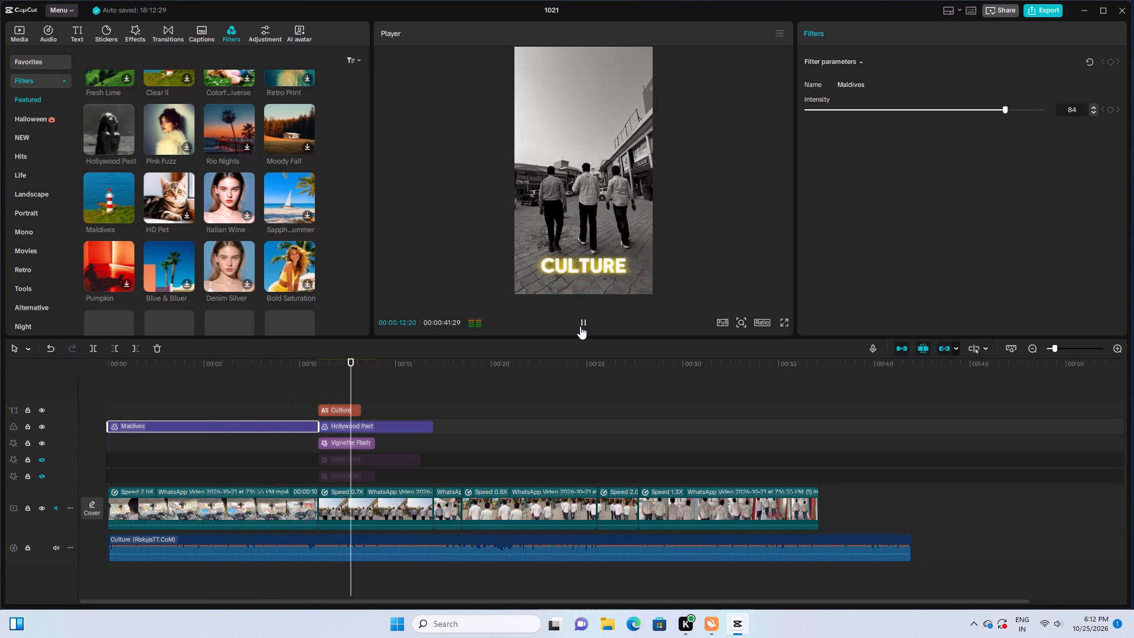
click(390, 423)
Look through the entrance animations offered for the Culture caption.
click(354, 411)
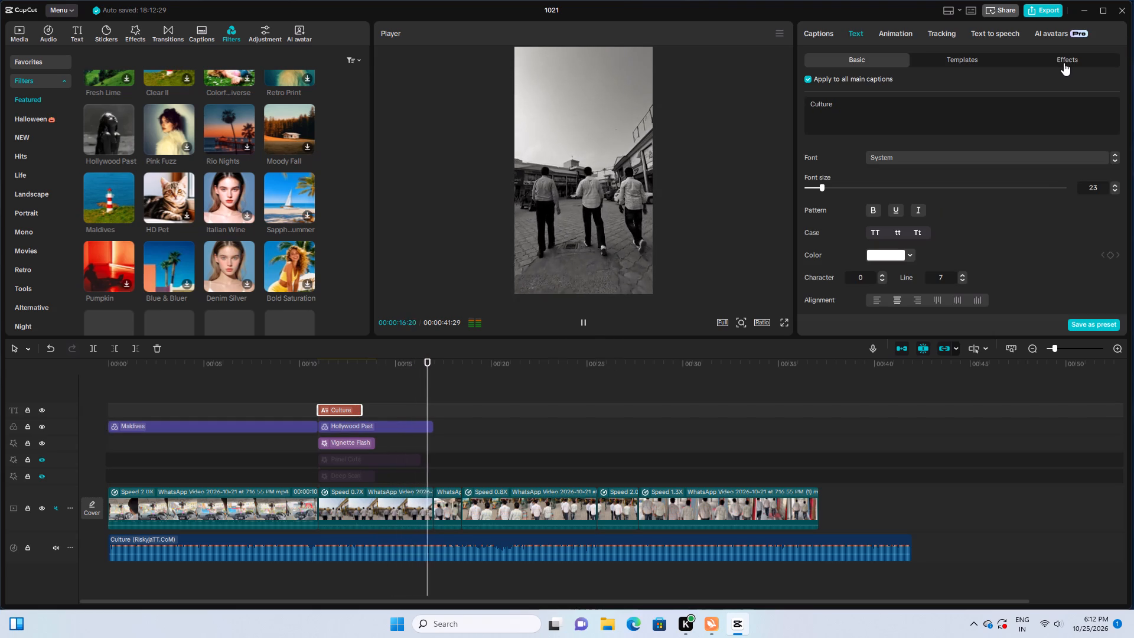
click(1064, 63)
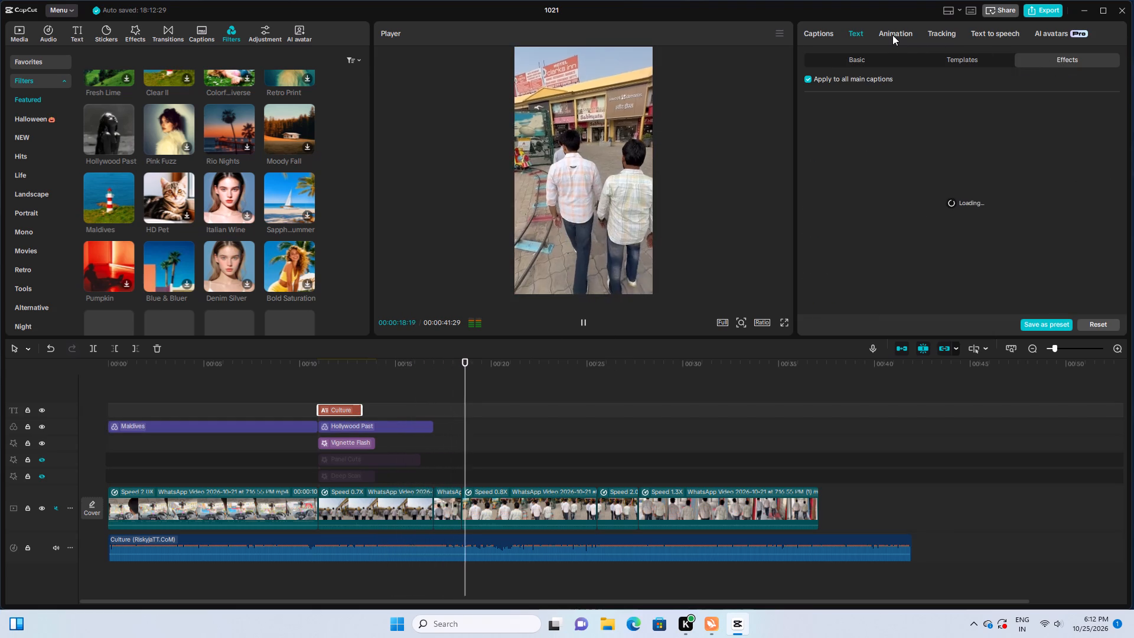
click(892, 35)
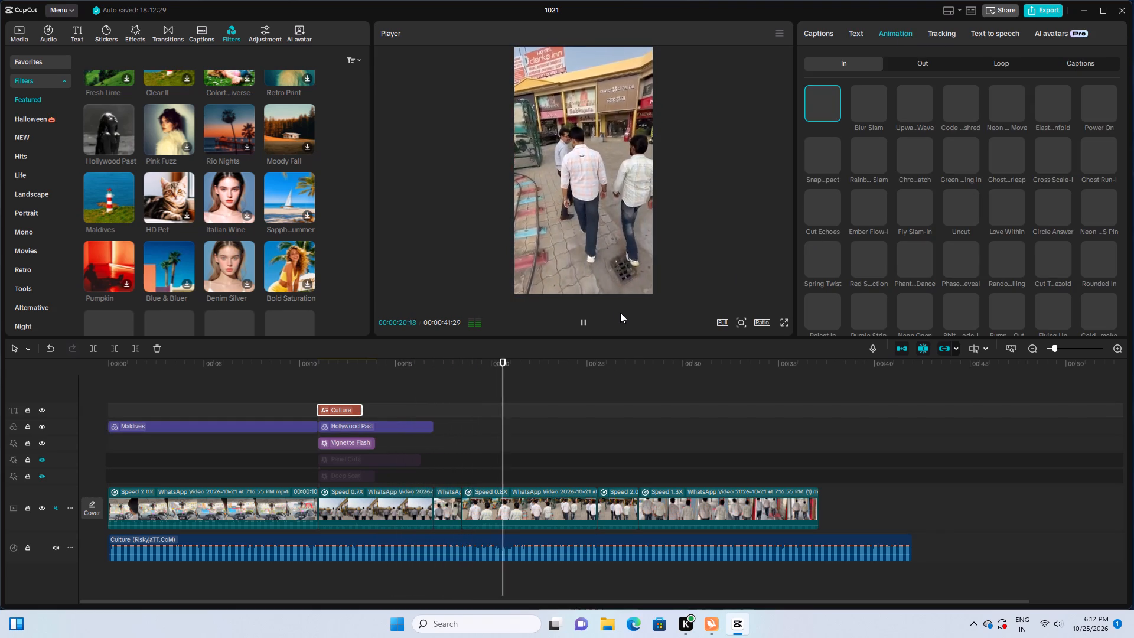
drag(526, 366, 343, 349)
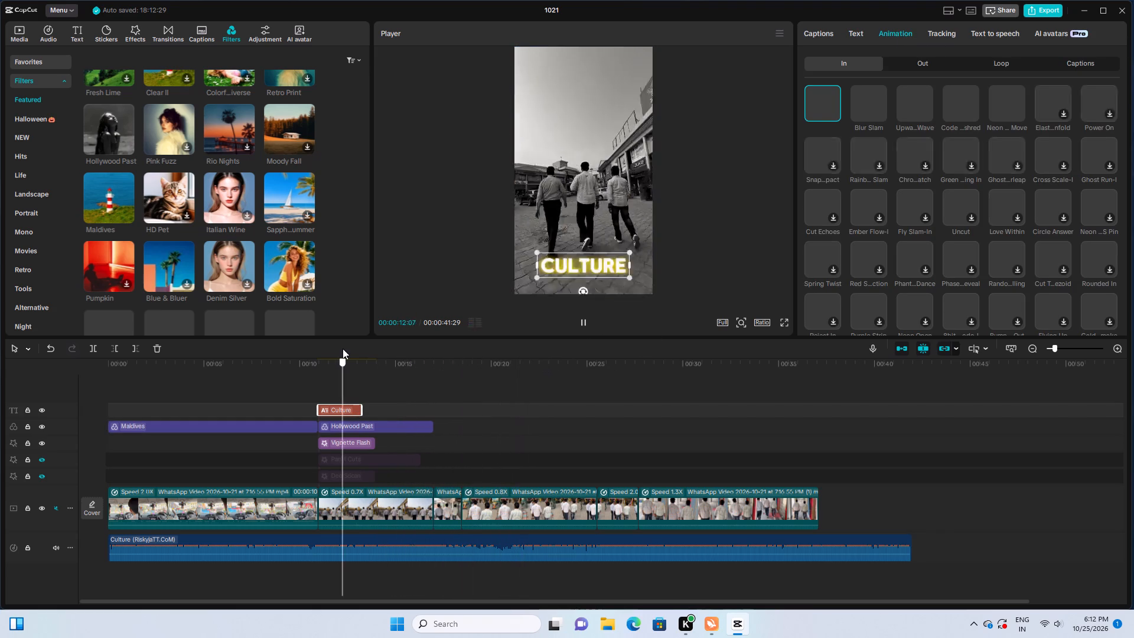
drag(343, 349, 338, 334)
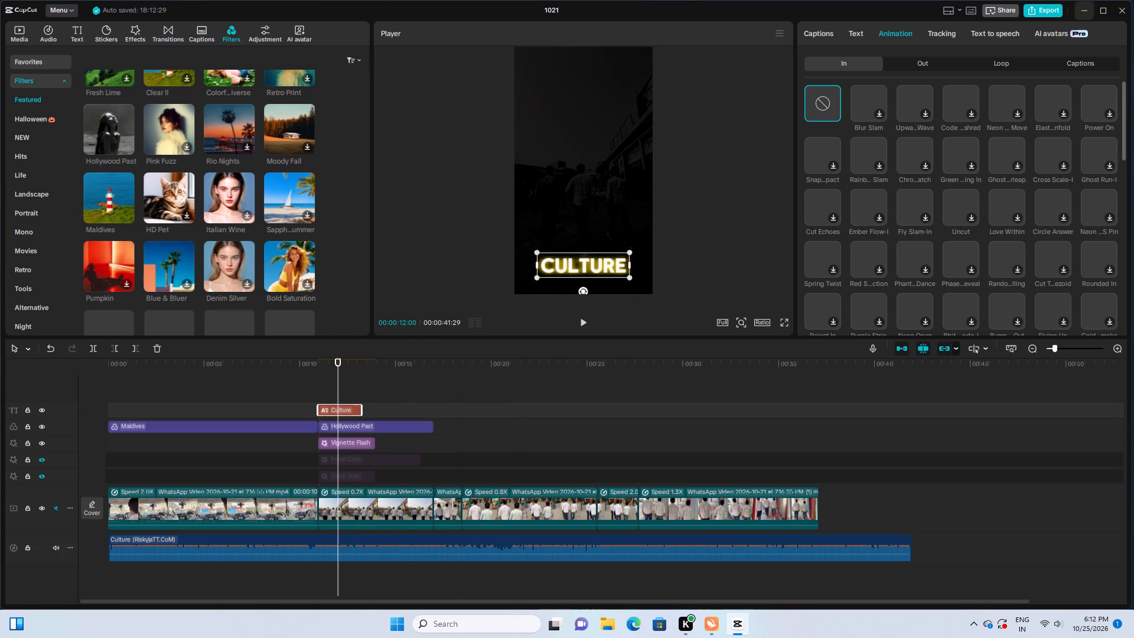
scroll(982, 161, down, 1)
scroll(983, 161, up, 3)
scroll(986, 152, down, 9)
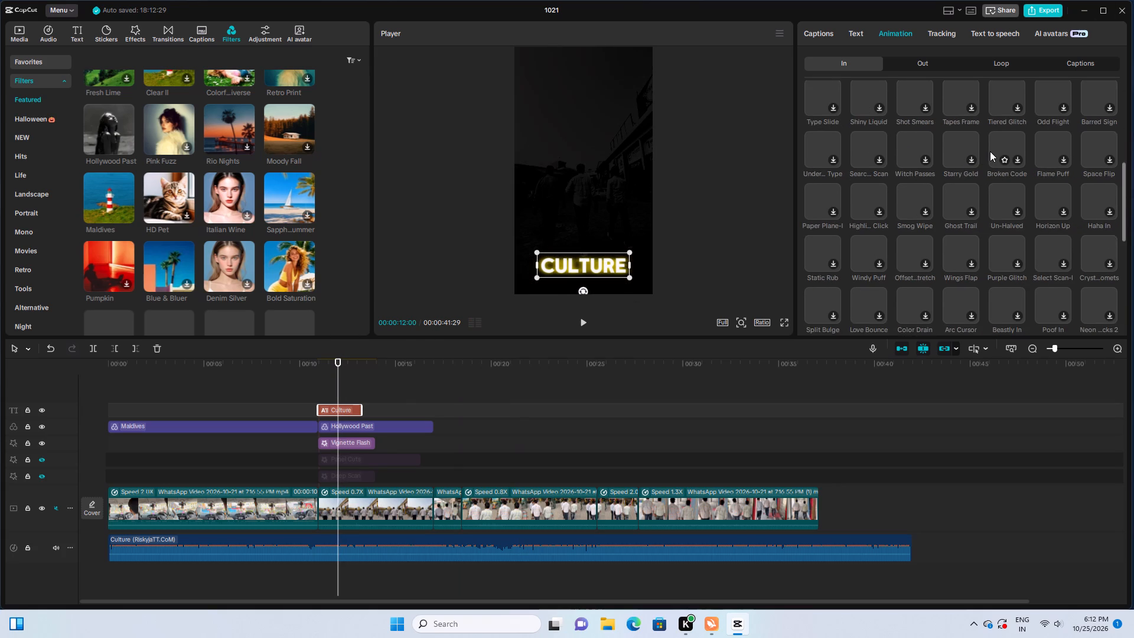
scroll(990, 151, up, 9)
scroll(990, 152, down, 1)
scroll(990, 152, up, 5)
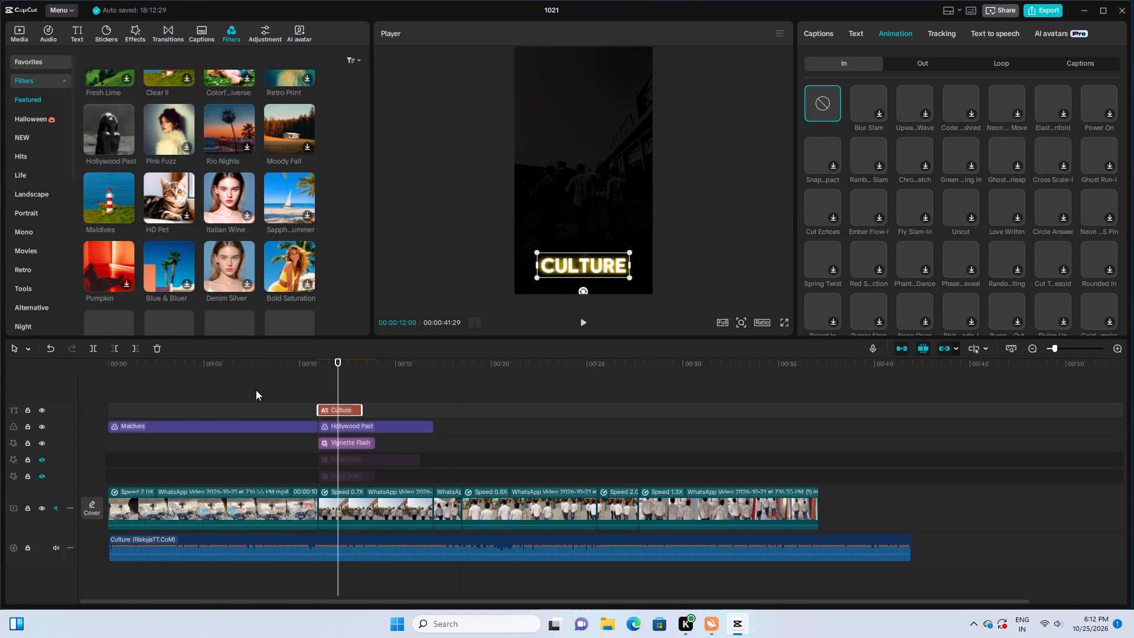
drag(336, 363, 311, 366)
scroll(949, 209, down, 3)
scroll(949, 211, up, 8)
scroll(879, 203, down, 4)
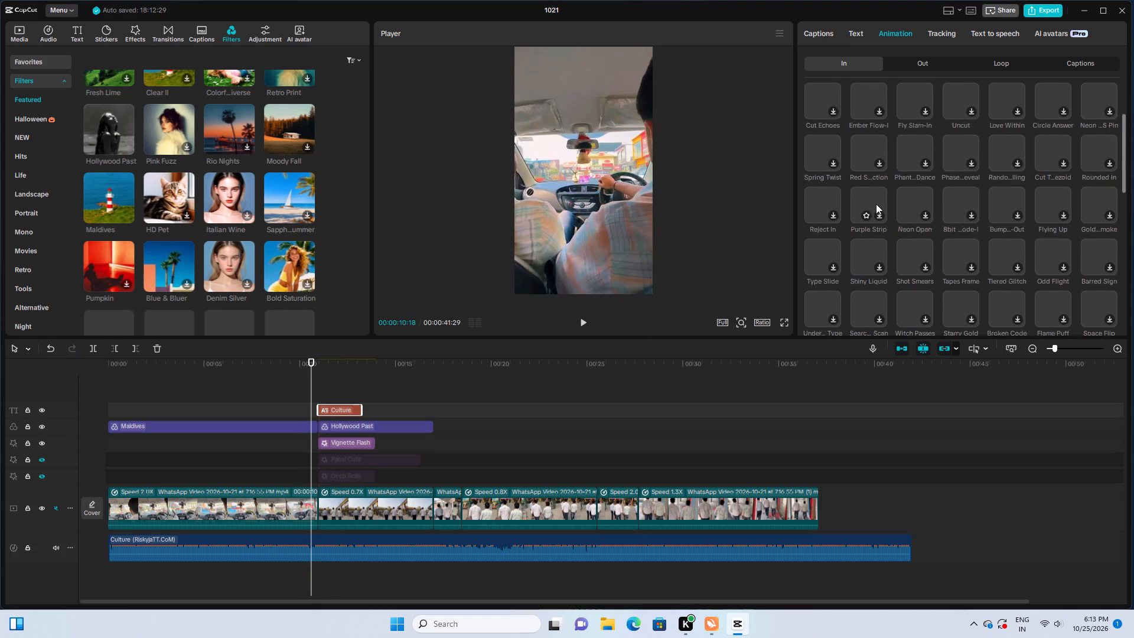
scroll(876, 204, up, 4)
scroll(876, 204, down, 4)
scroll(876, 204, up, 3)
scroll(876, 204, down, 4)
scroll(876, 204, up, 3)
scroll(876, 204, down, 3)
scroll(876, 204, up, 1)
scroll(876, 204, down, 2)
scroll(876, 204, up, 3)
scroll(876, 204, down, 3)
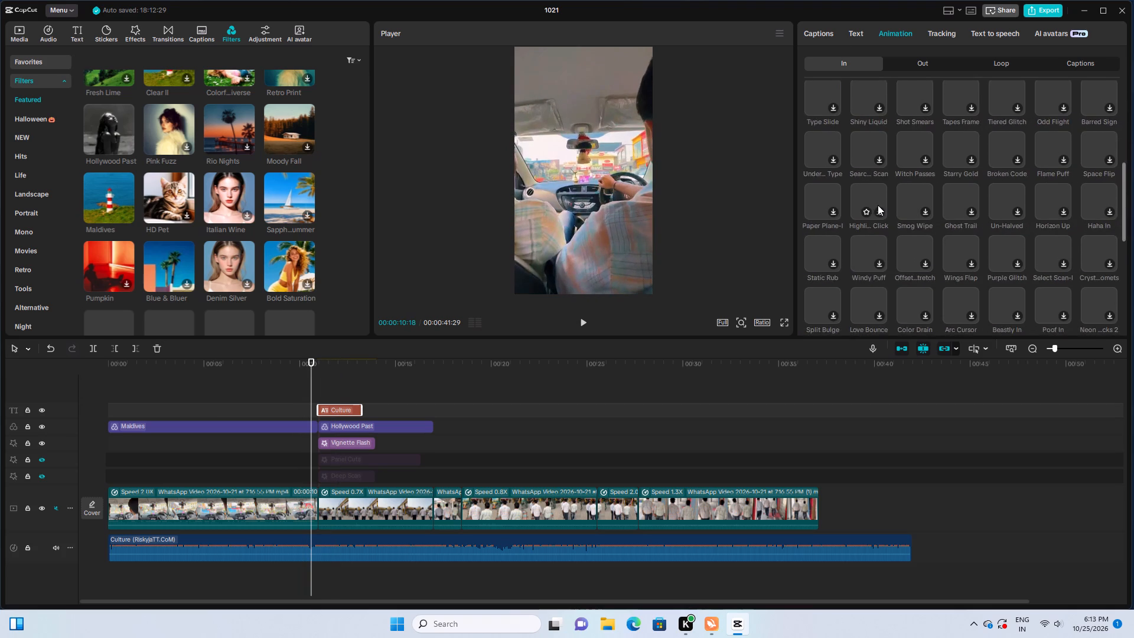
scroll(878, 205, down, 7)
scroll(879, 205, up, 10)
scroll(881, 207, down, 3)
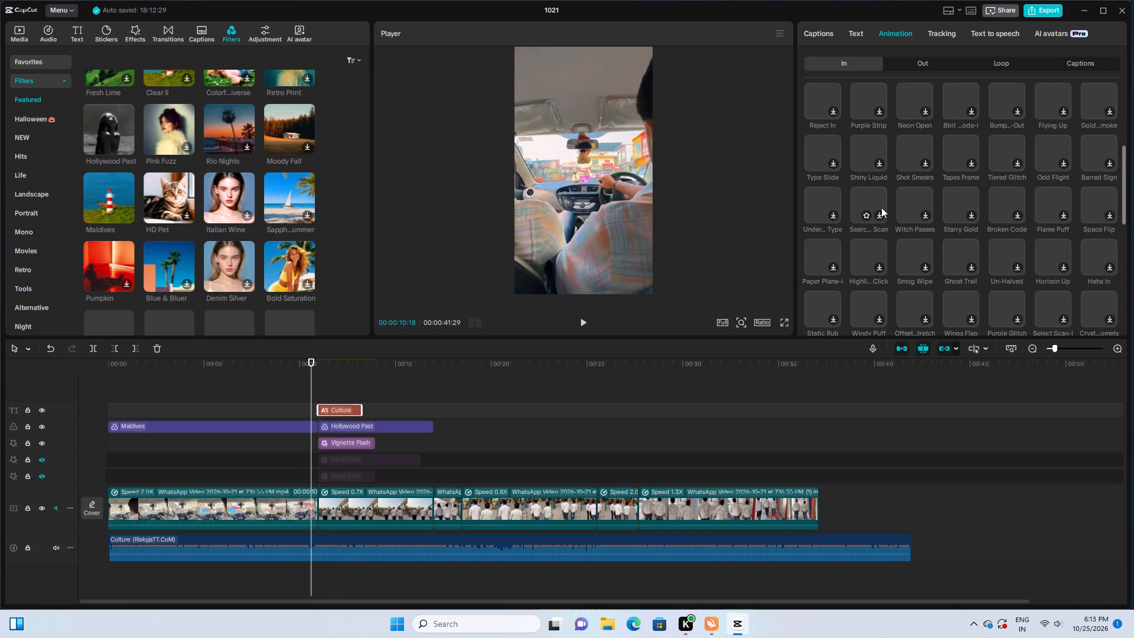
scroll(881, 207, up, 3)
scroll(881, 207, down, 14)
scroll(884, 208, up, 4)
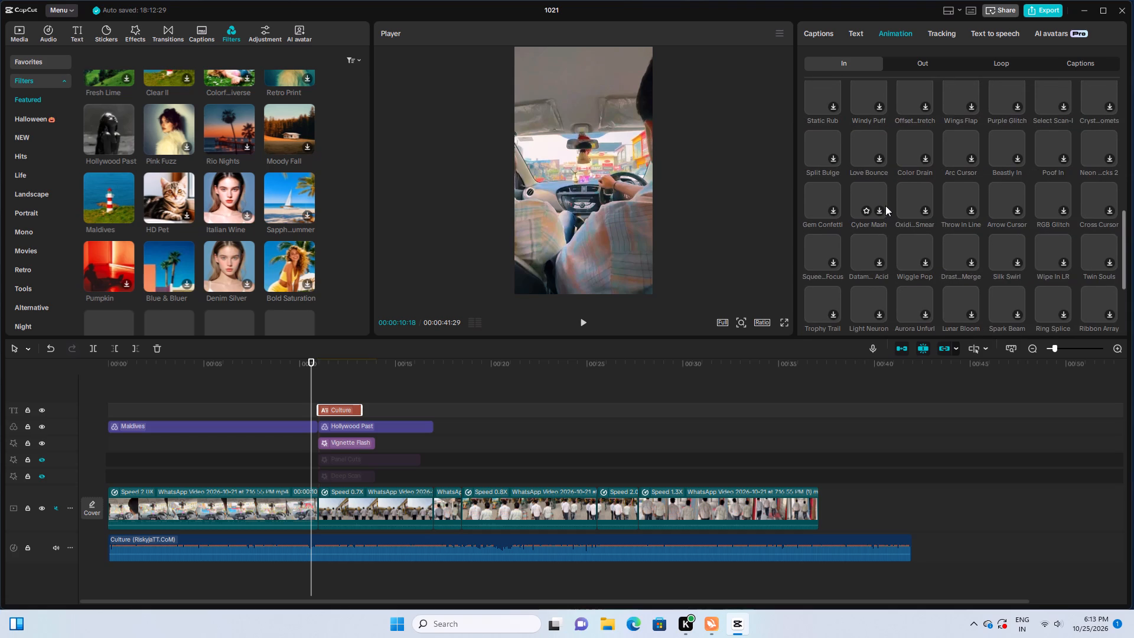
scroll(885, 206, up, 9)
scroll(885, 206, down, 2)
scroll(885, 206, up, 4)
Apply the "Snap...pact" entrance animation to the Culture caption.
click(833, 165)
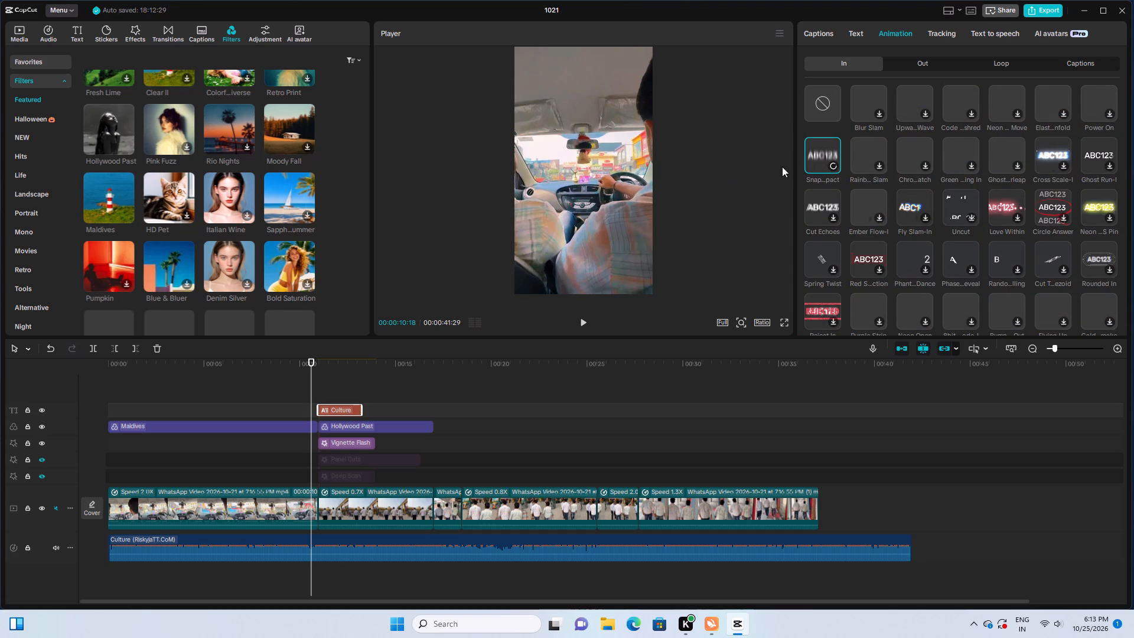
scroll(804, 195, down, 2)
scroll(796, 198, up, 5)
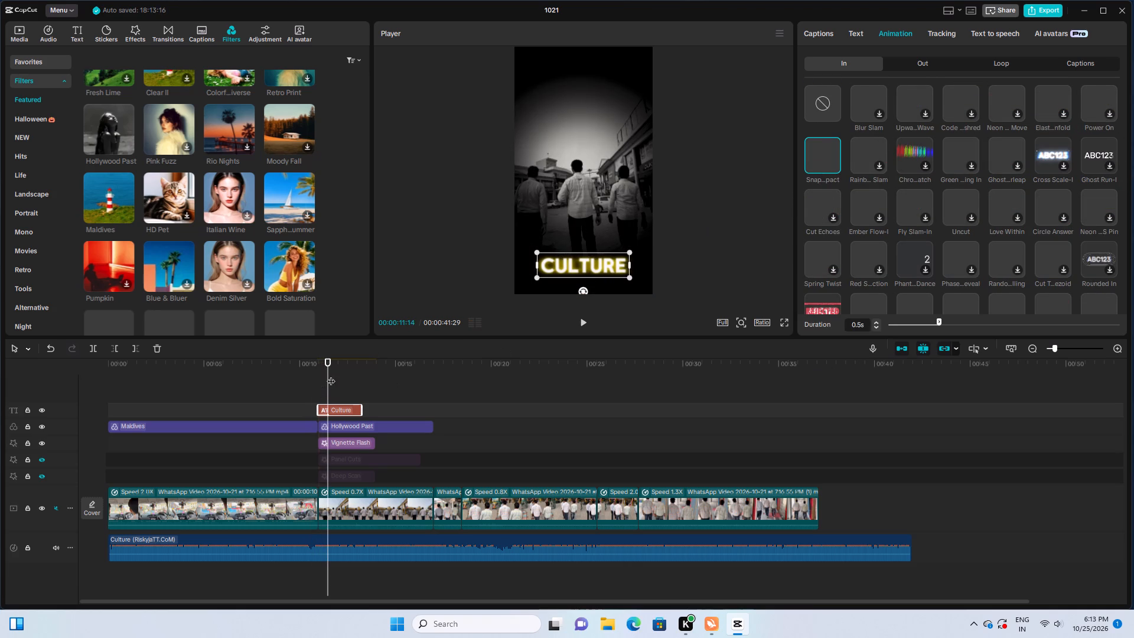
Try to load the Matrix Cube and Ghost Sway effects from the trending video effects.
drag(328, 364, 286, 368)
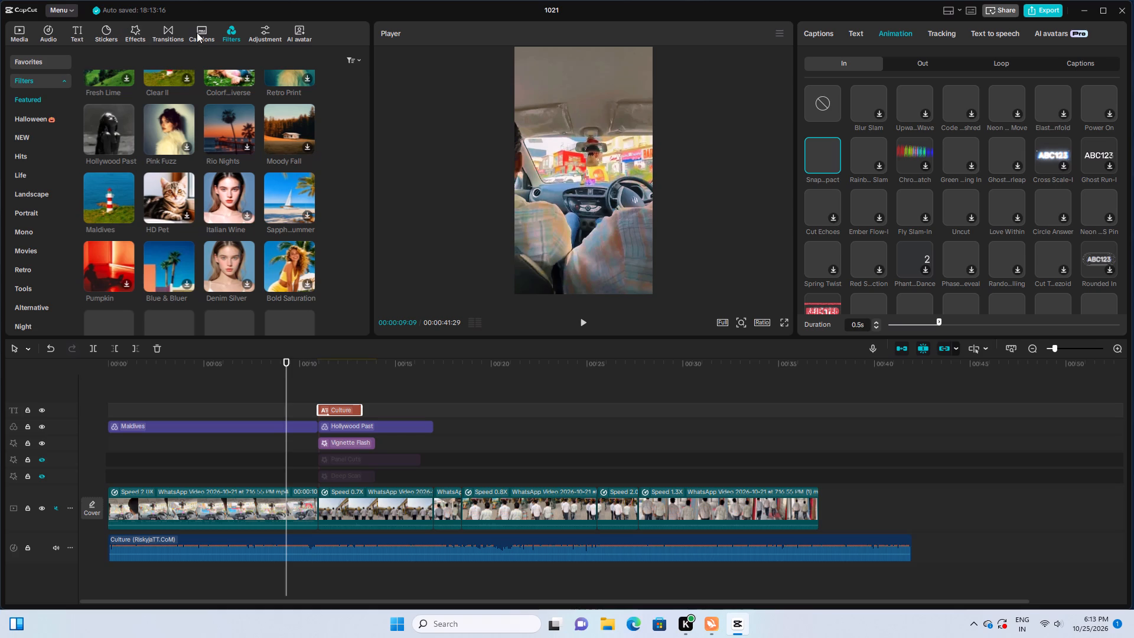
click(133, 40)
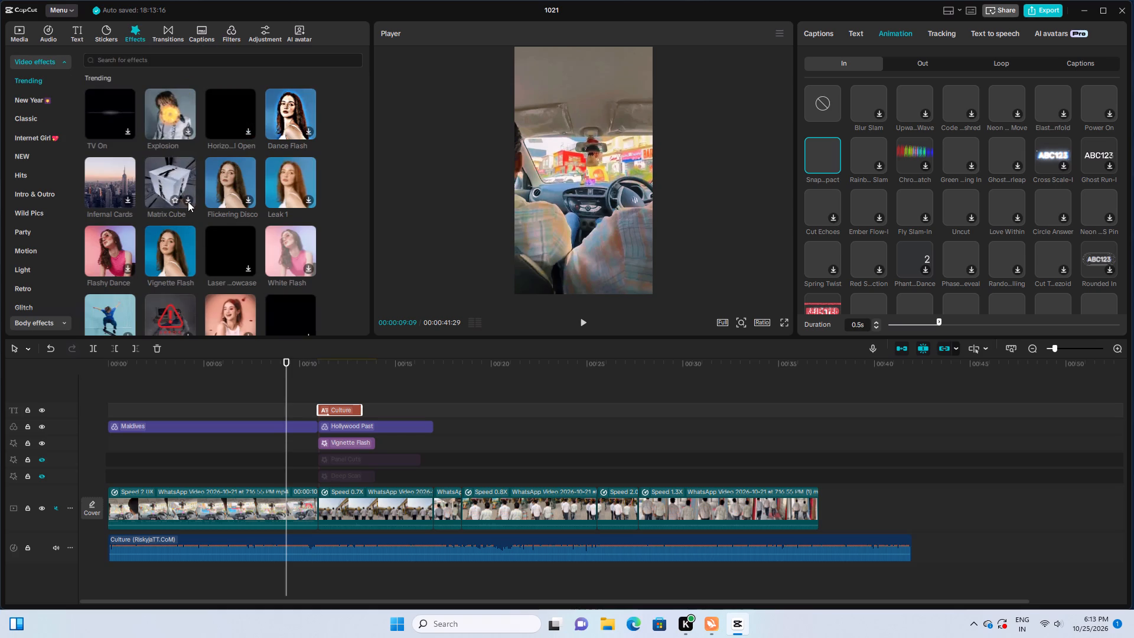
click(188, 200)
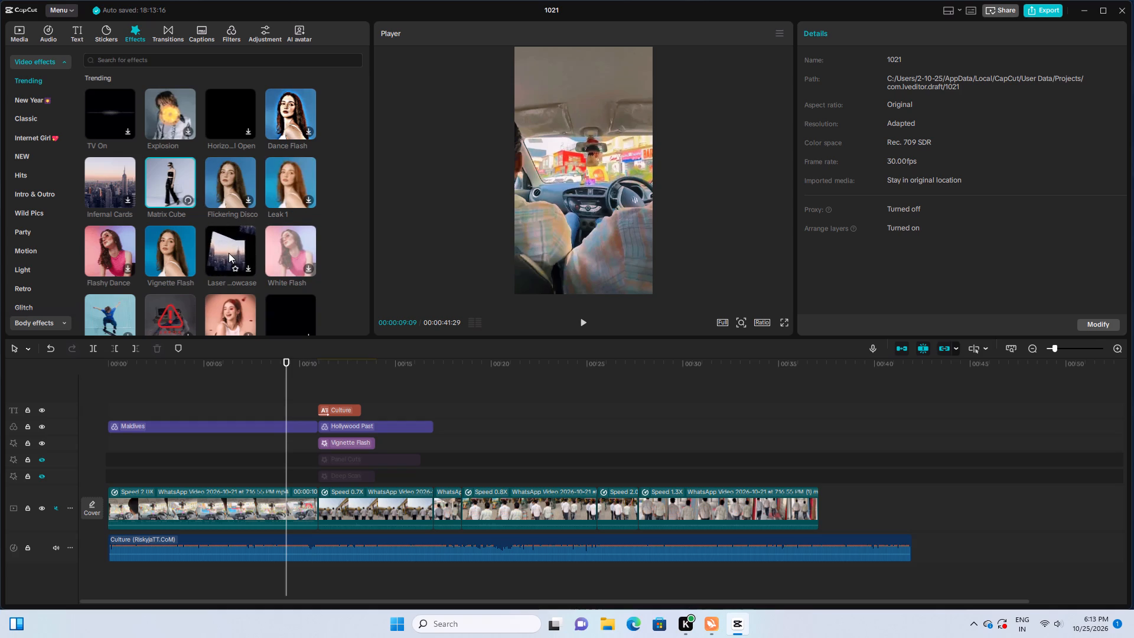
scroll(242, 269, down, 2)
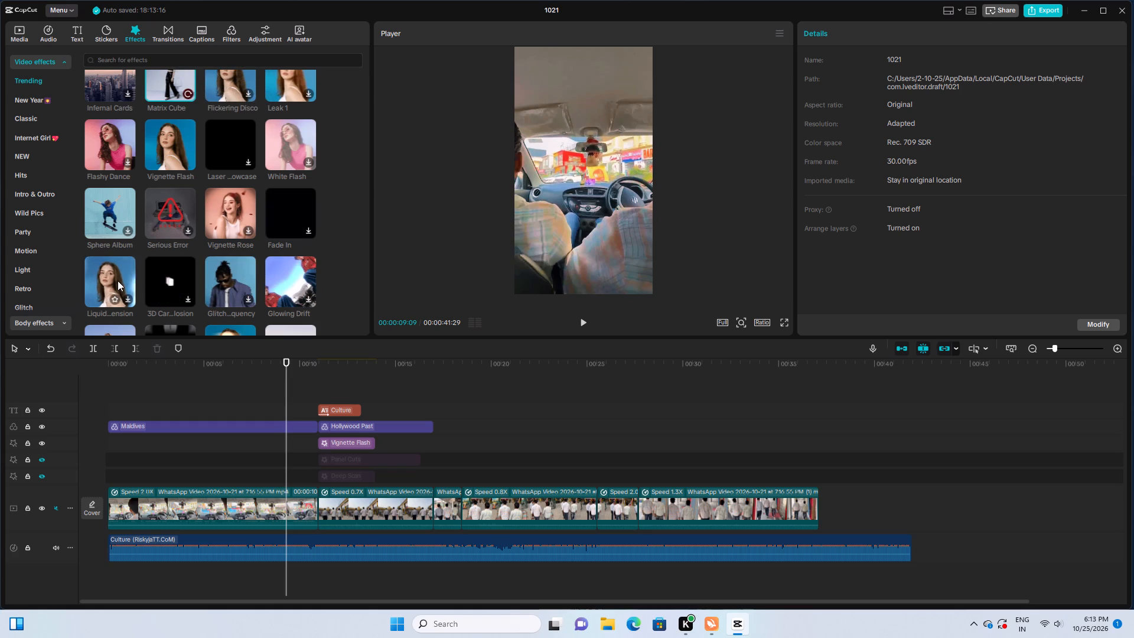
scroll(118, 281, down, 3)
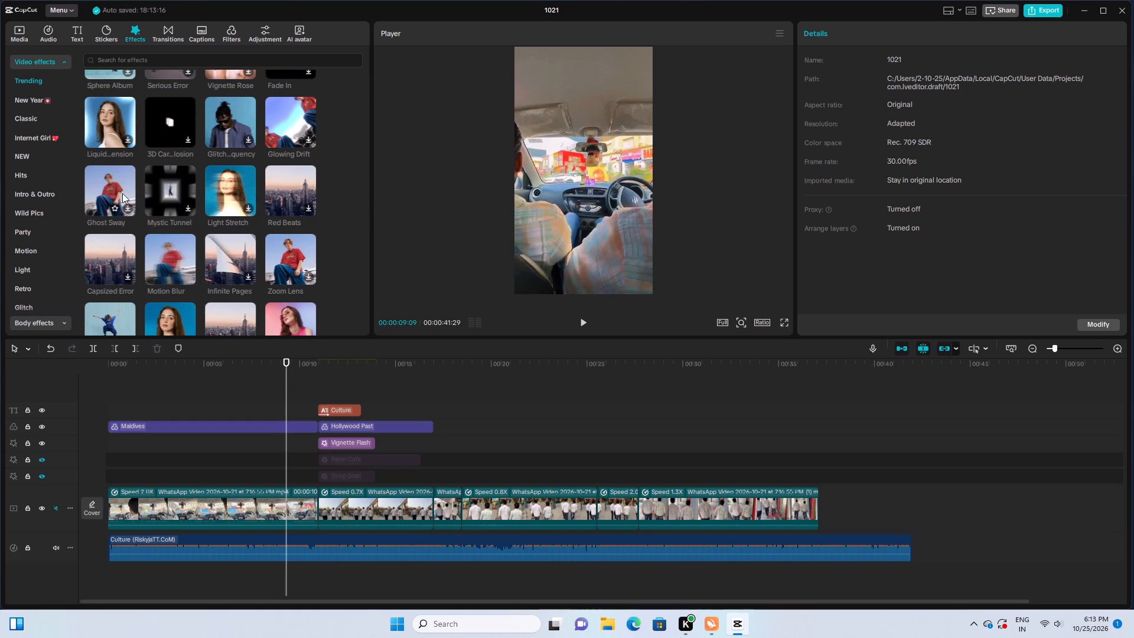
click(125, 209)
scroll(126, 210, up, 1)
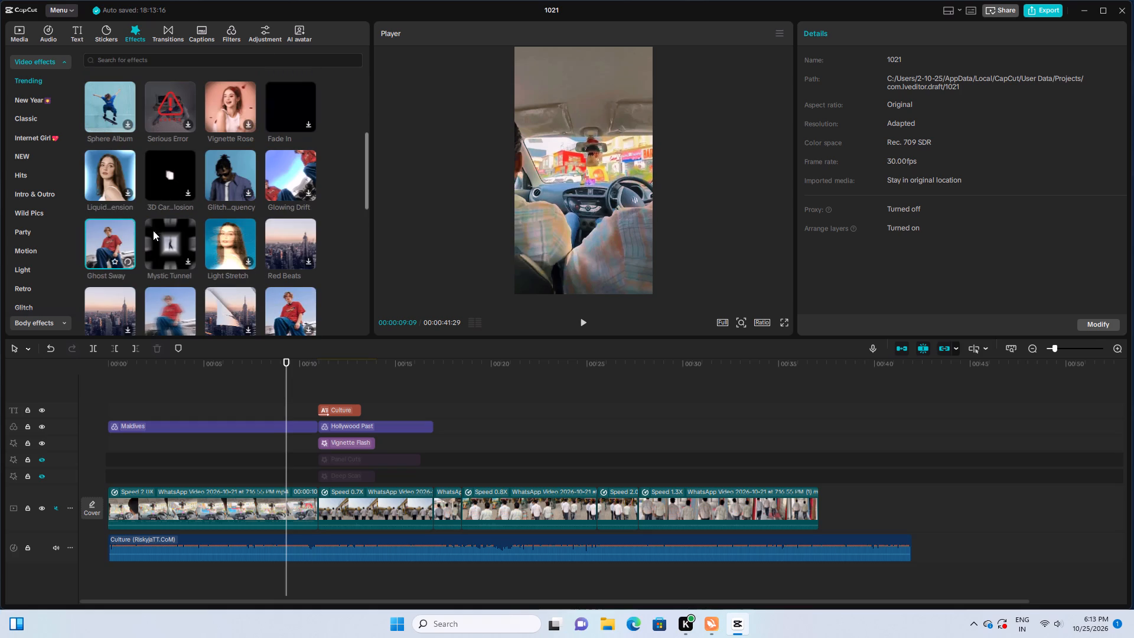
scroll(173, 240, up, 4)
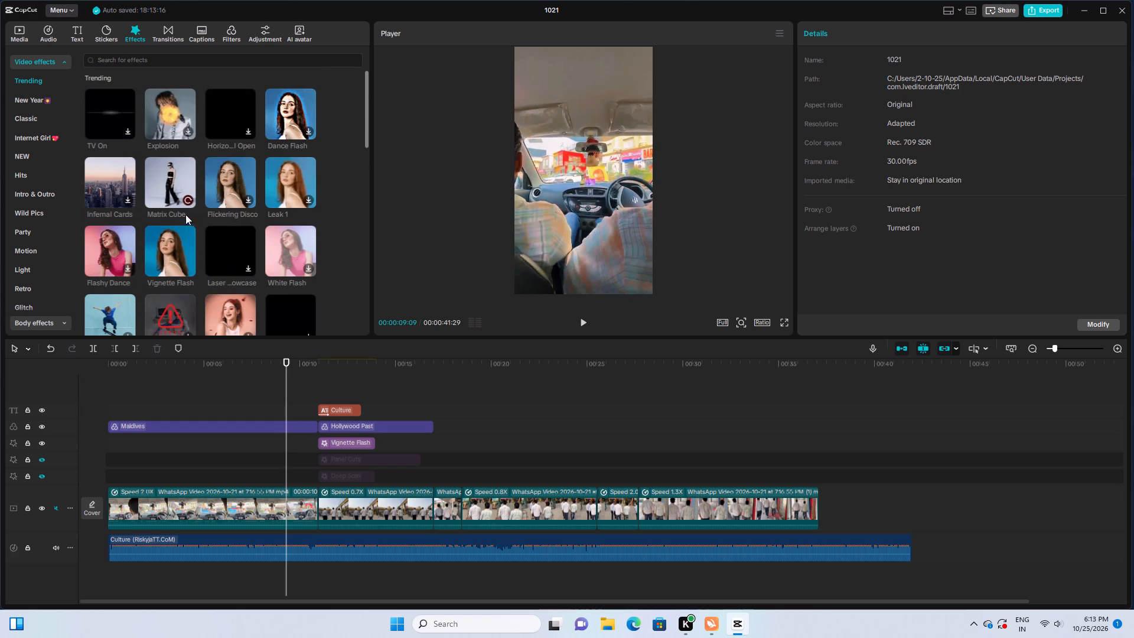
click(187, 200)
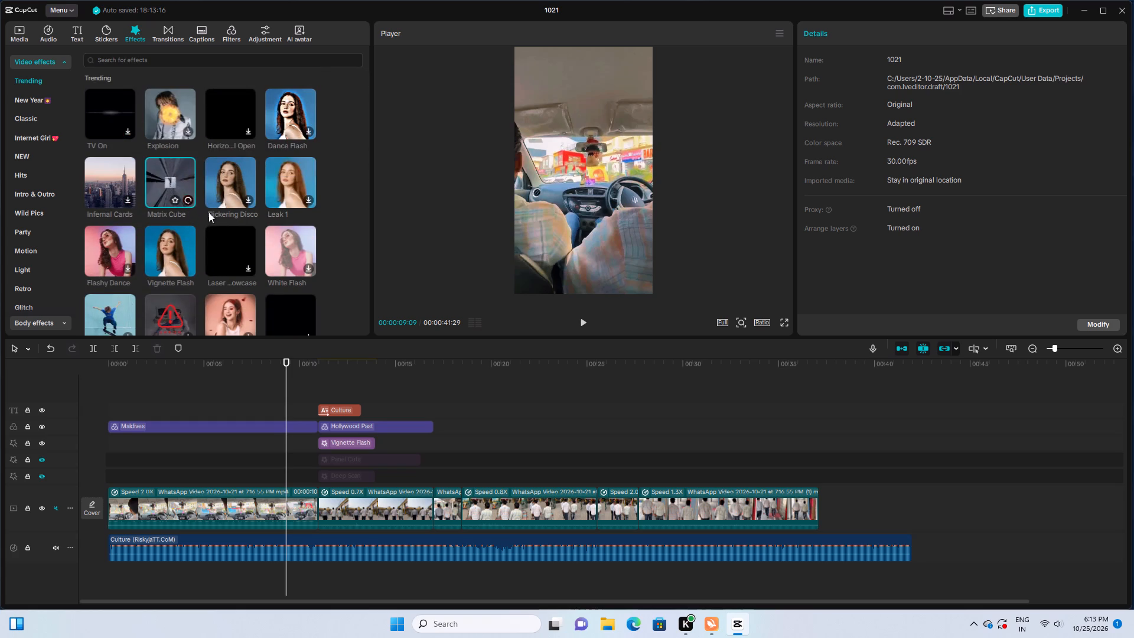
Switch to Turbo VPN to check the connection.
click(711, 630)
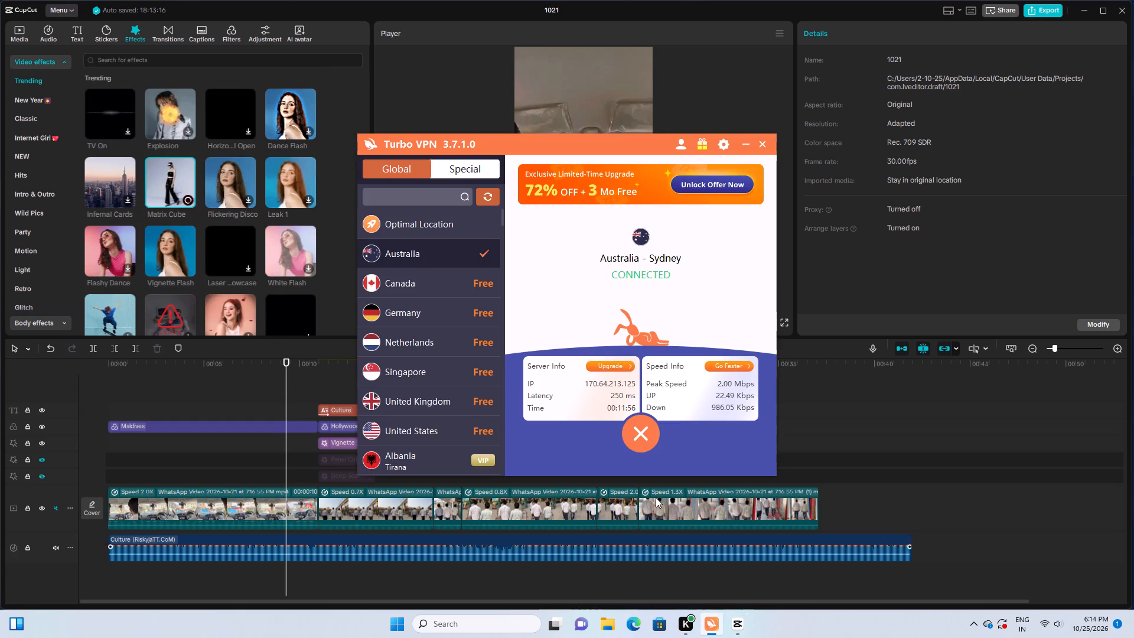
Add the Ghost Sway video effect, align its start with the Culture caption, and preview that section.
scroll(131, 224, down, 3)
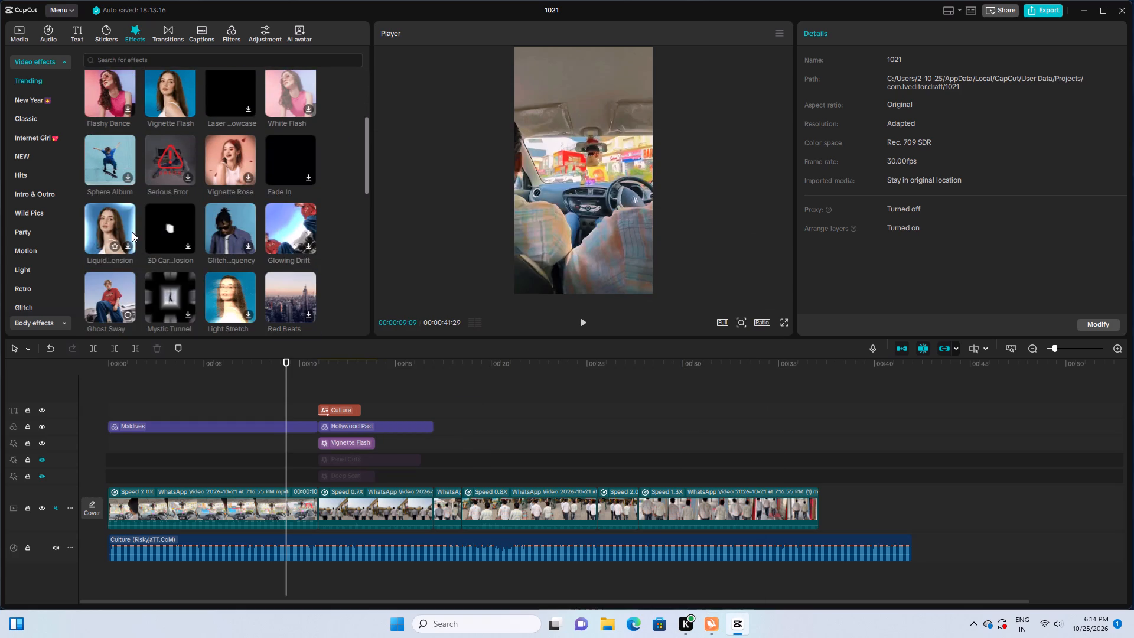
click(120, 294)
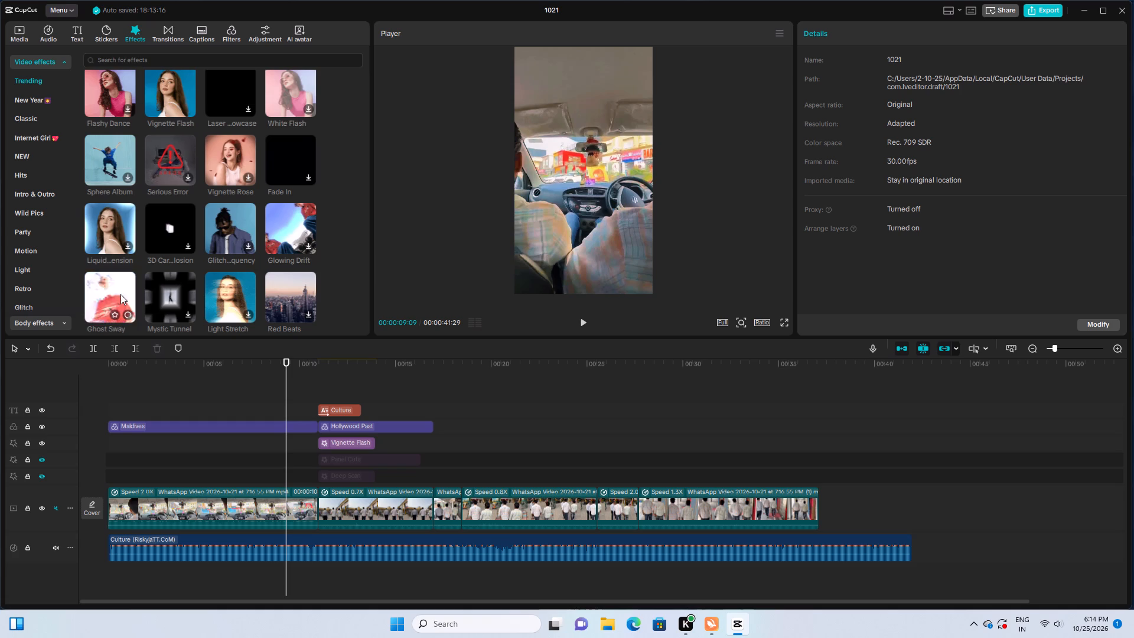
scroll(120, 294, down, 2)
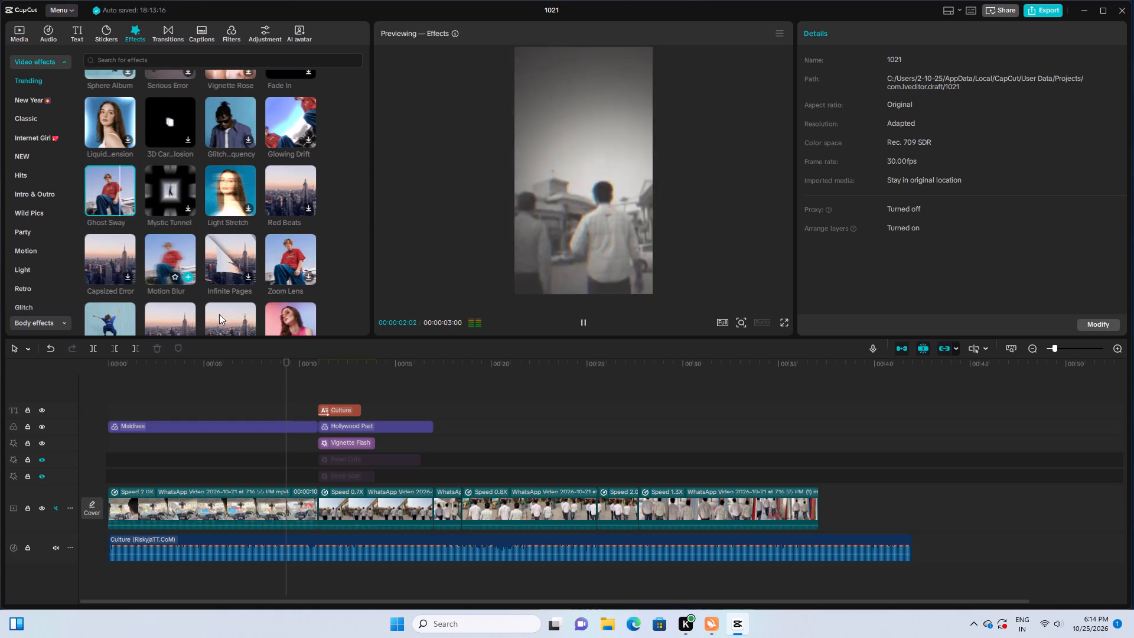
click(110, 188)
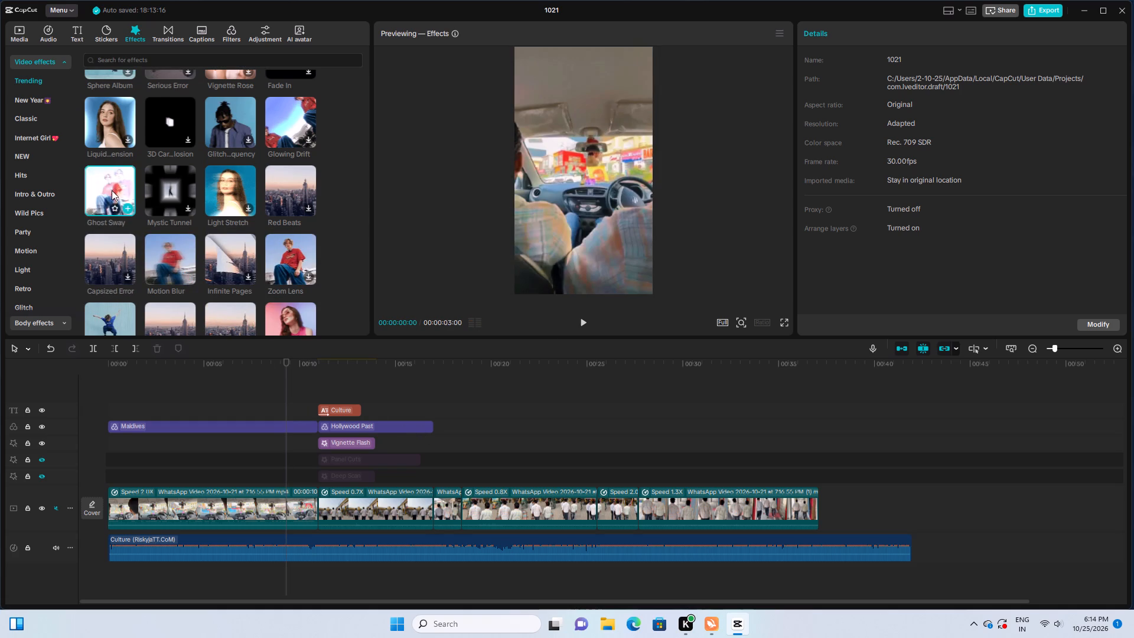
click(128, 208)
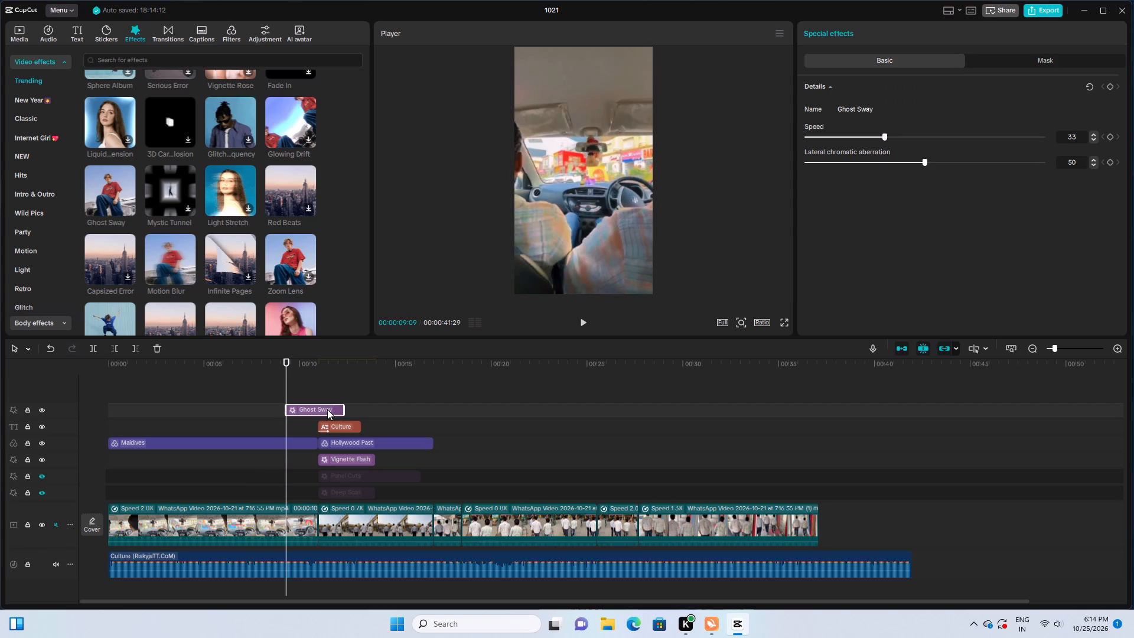
drag(326, 407, 361, 407)
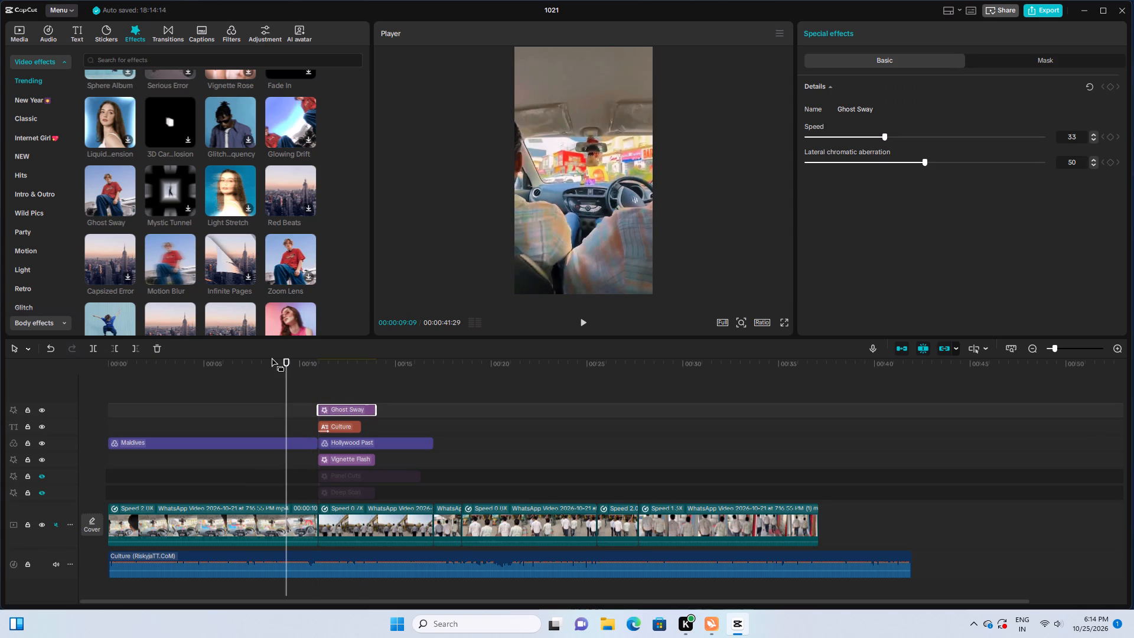
drag(287, 362, 236, 361)
key(space)
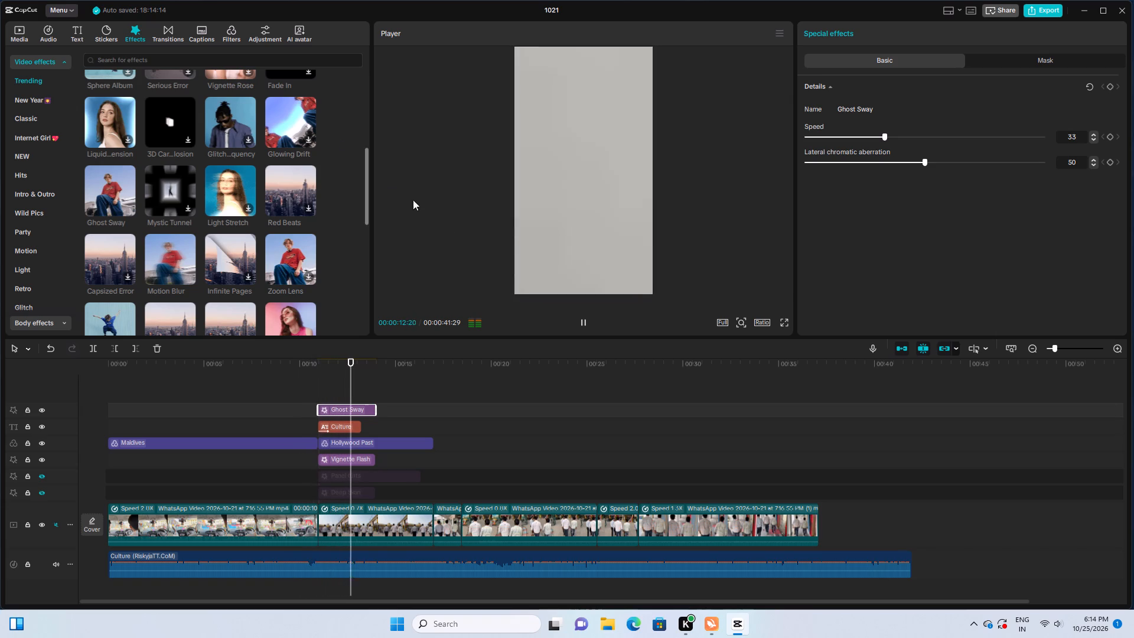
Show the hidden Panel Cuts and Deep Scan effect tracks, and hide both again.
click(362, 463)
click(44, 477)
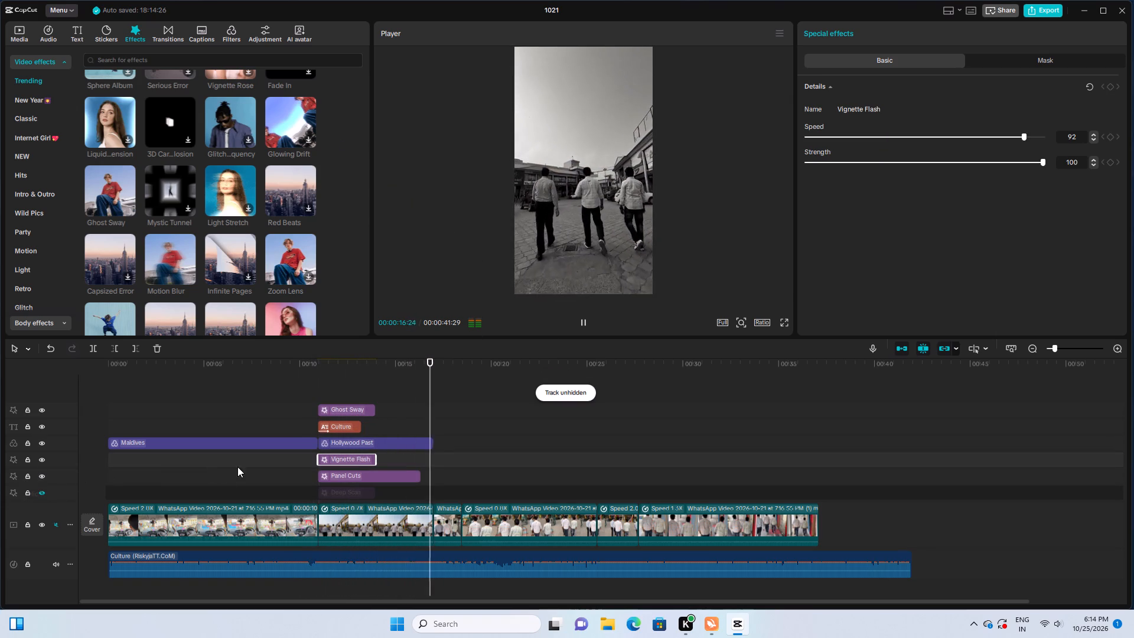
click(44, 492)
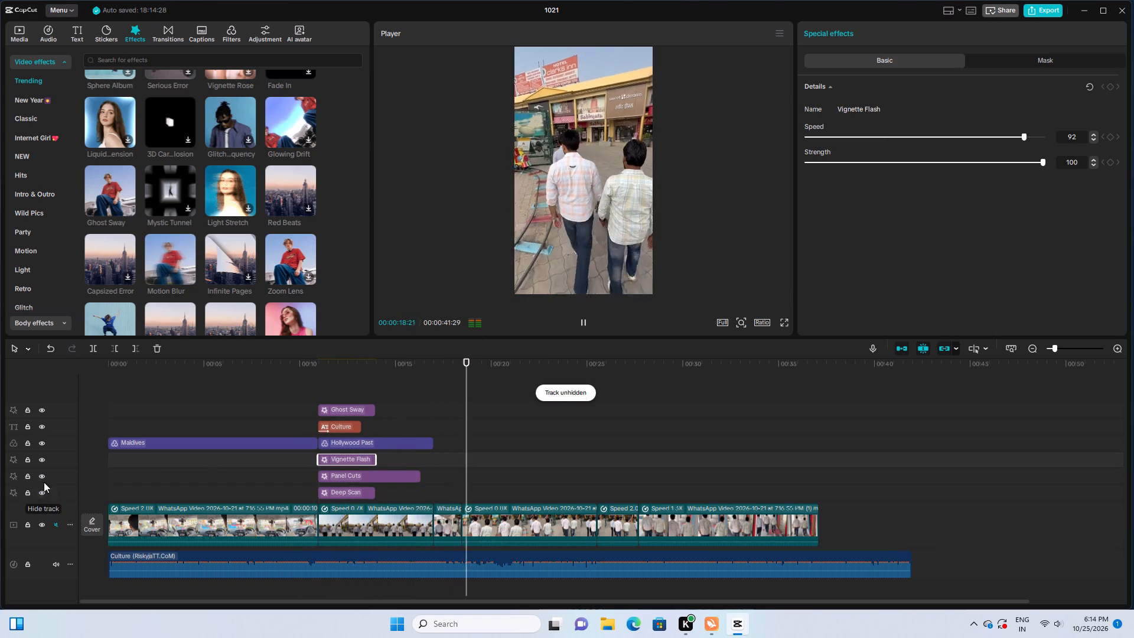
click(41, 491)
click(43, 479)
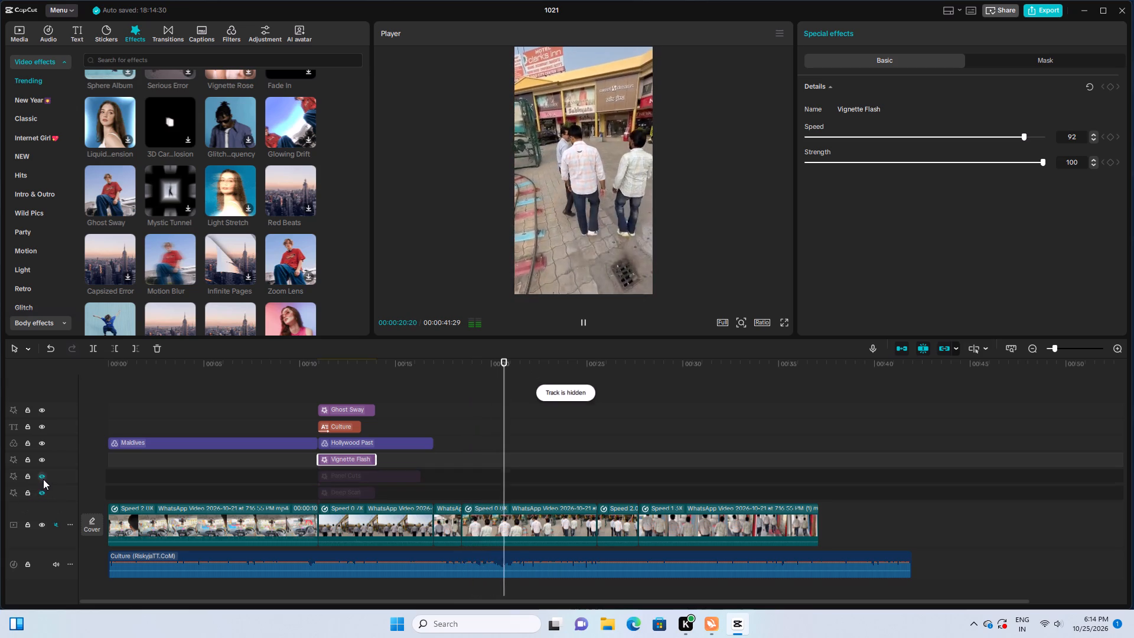
Hide the Vignette Flash effect track and preview the video from about 7 seconds on into the black-and-white section.
click(42, 460)
click(253, 369)
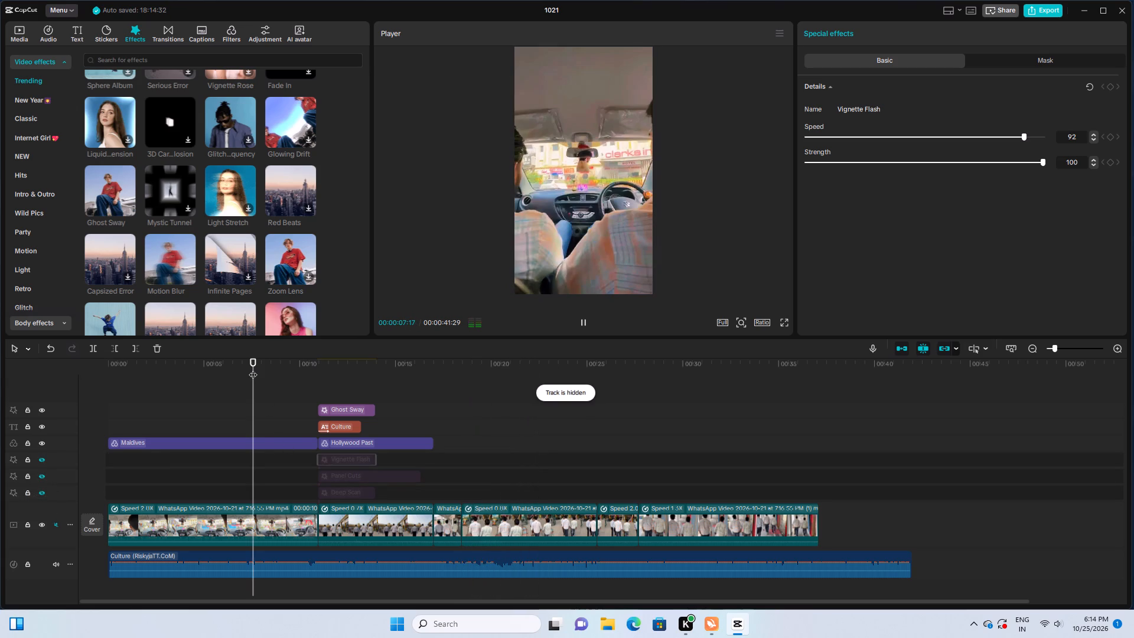
key(space)
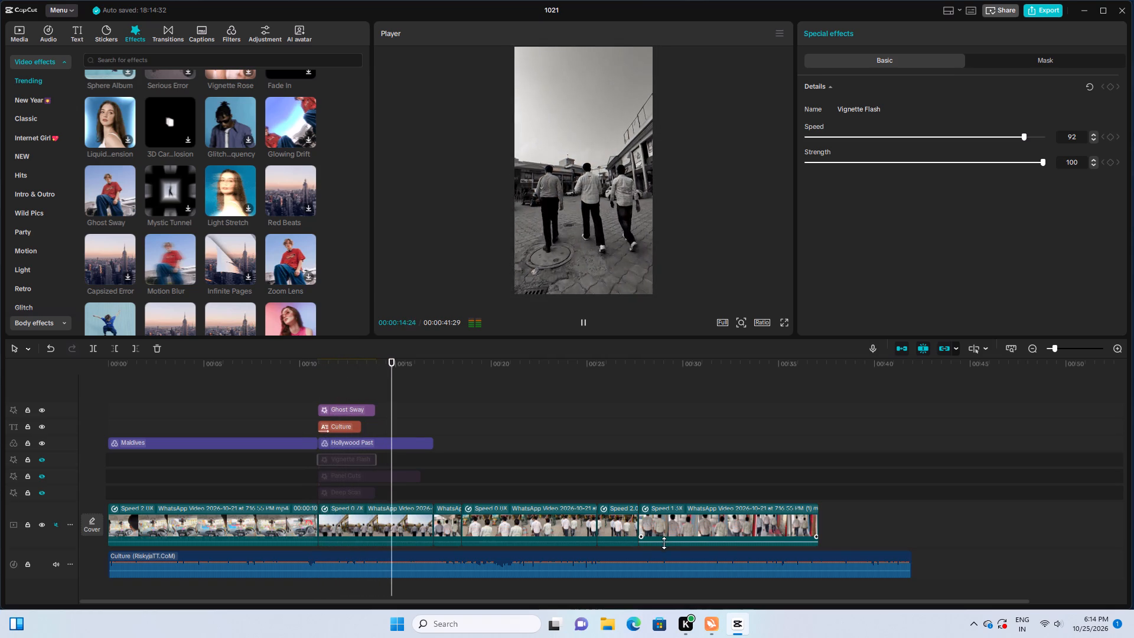
Extend the end of the Culture caption to about 16 seconds on the timeline.
click(347, 424)
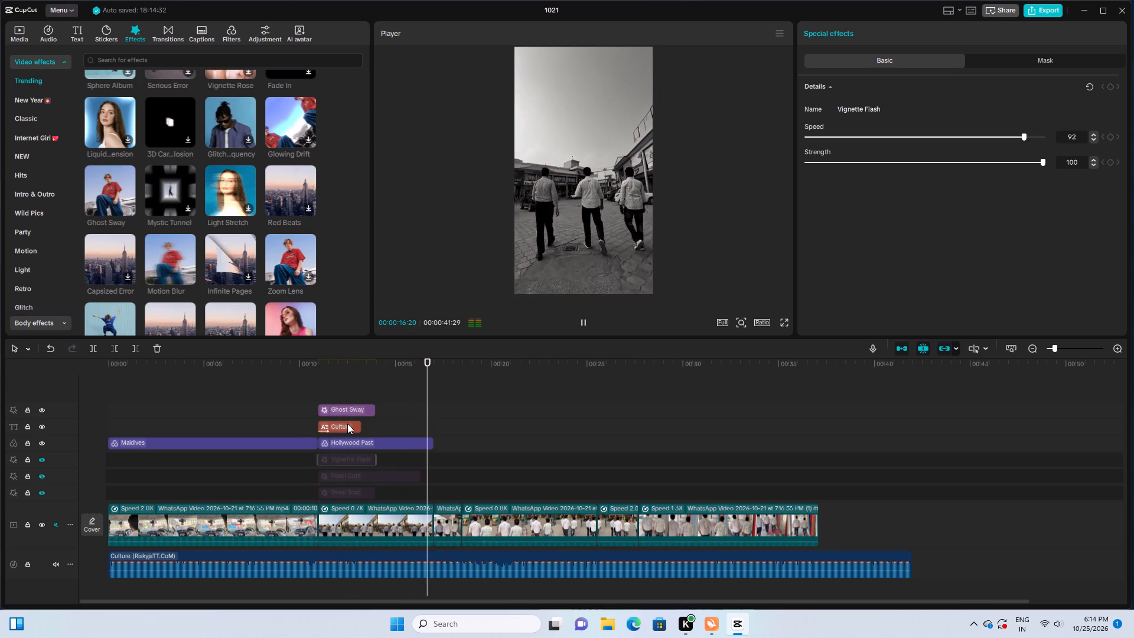
drag(361, 427, 410, 433)
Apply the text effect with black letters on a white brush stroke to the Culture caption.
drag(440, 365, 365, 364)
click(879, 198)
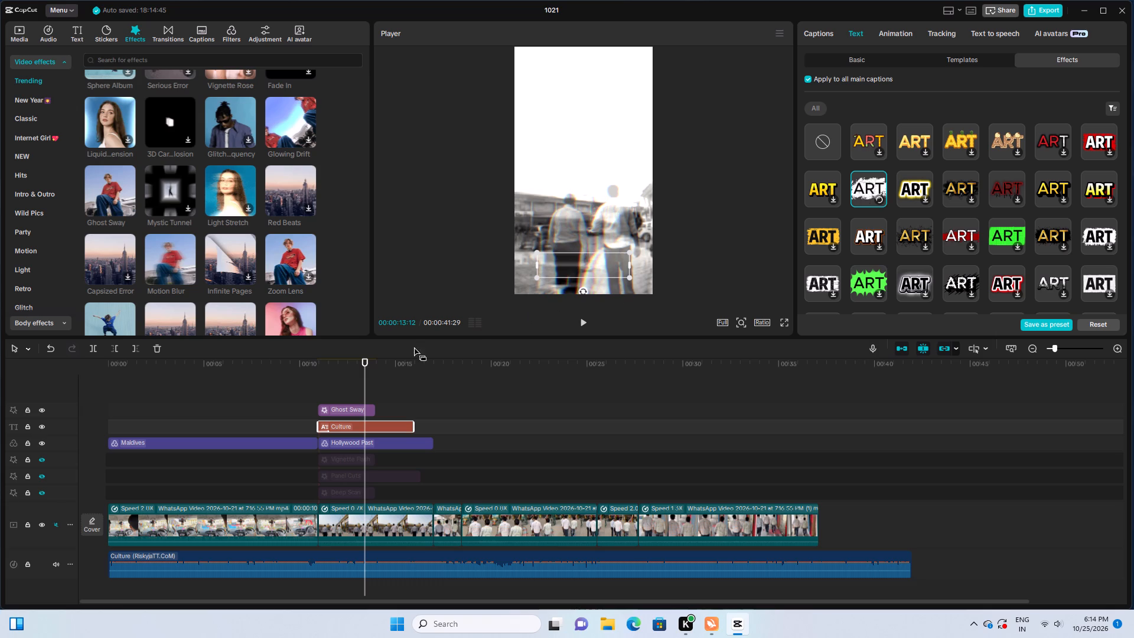
Preview the opening of the video from near the start and check the system's network and sound settings.
click(295, 366)
click(258, 364)
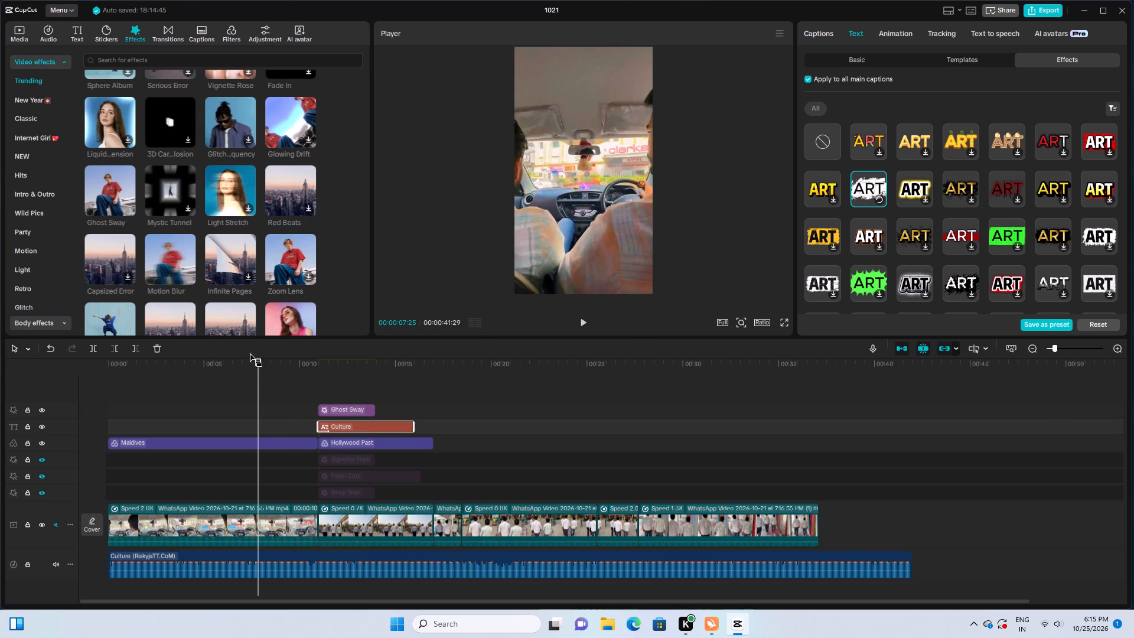
click(119, 360)
key(space)
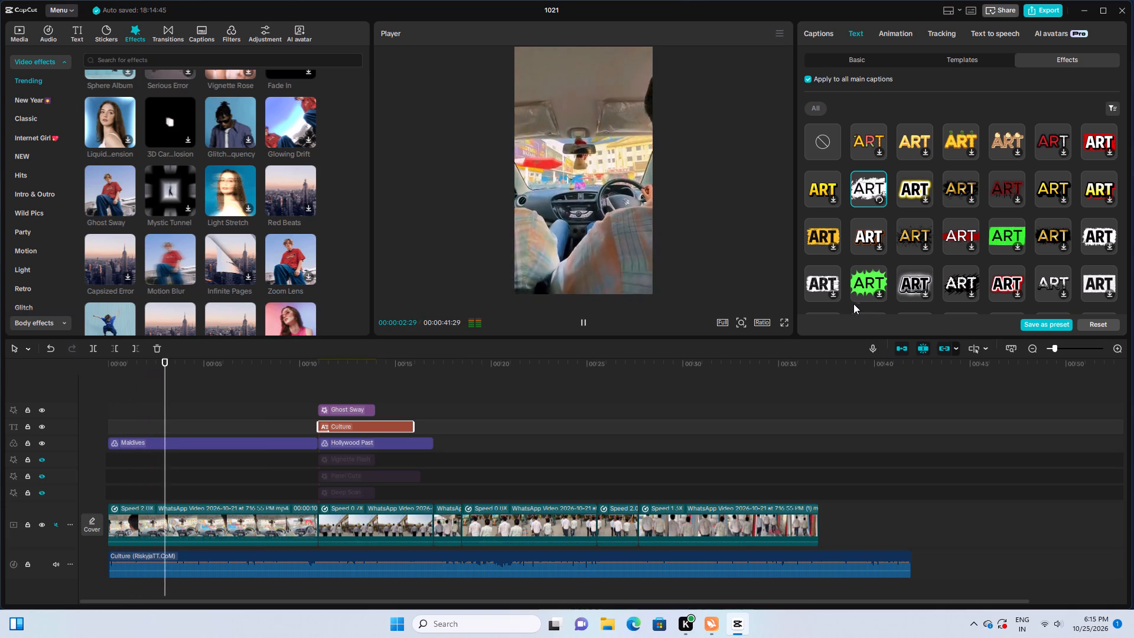
click(1052, 634)
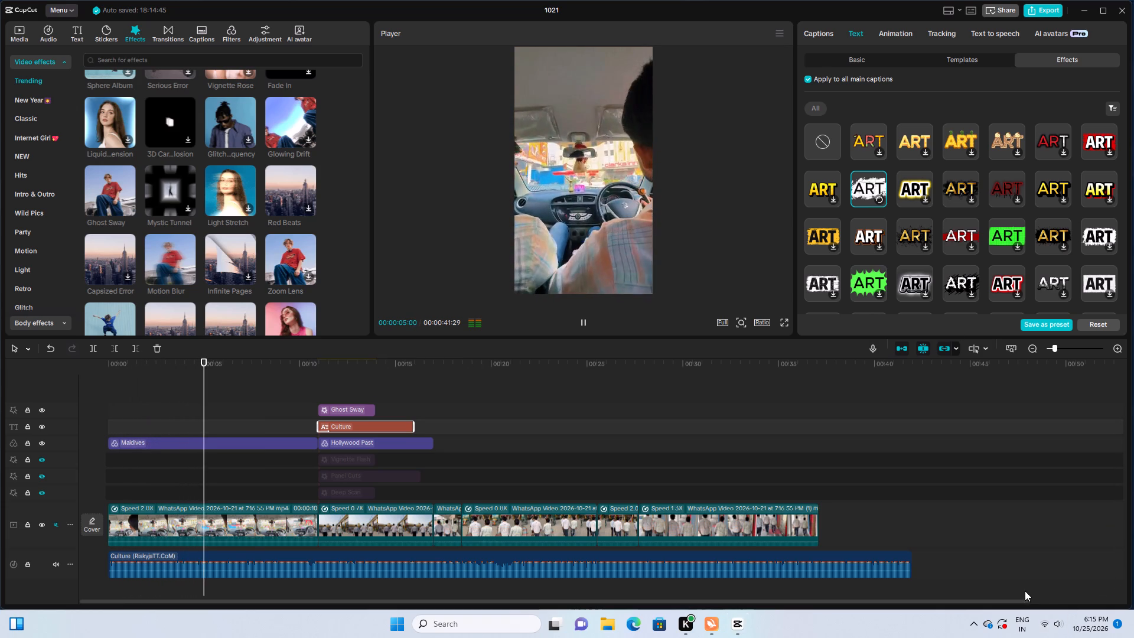
click(1051, 622)
click(1060, 628)
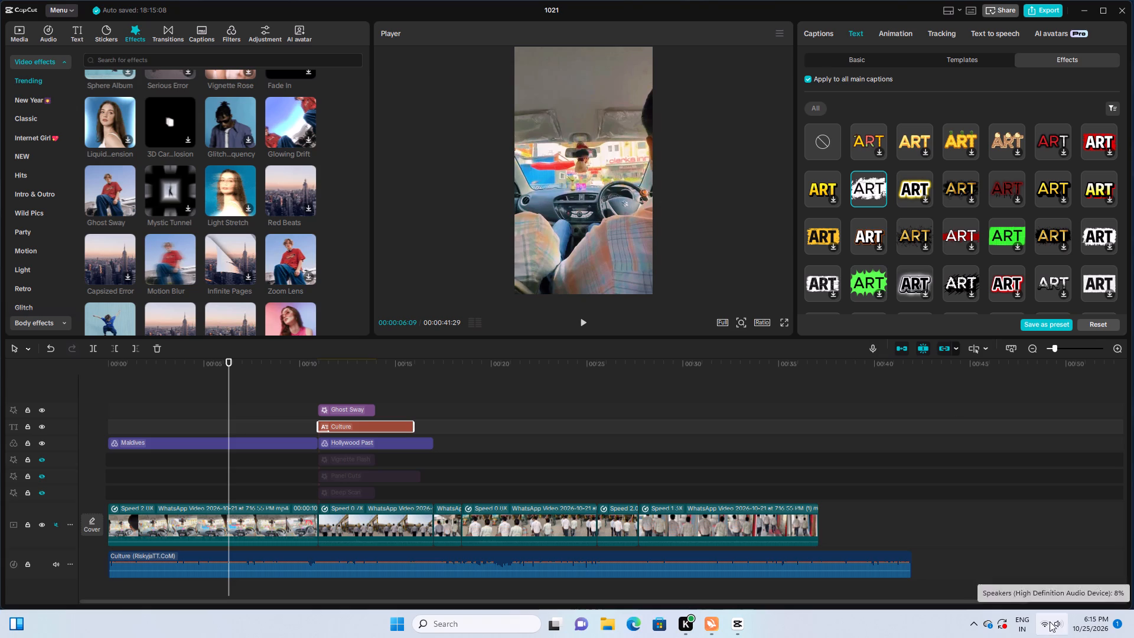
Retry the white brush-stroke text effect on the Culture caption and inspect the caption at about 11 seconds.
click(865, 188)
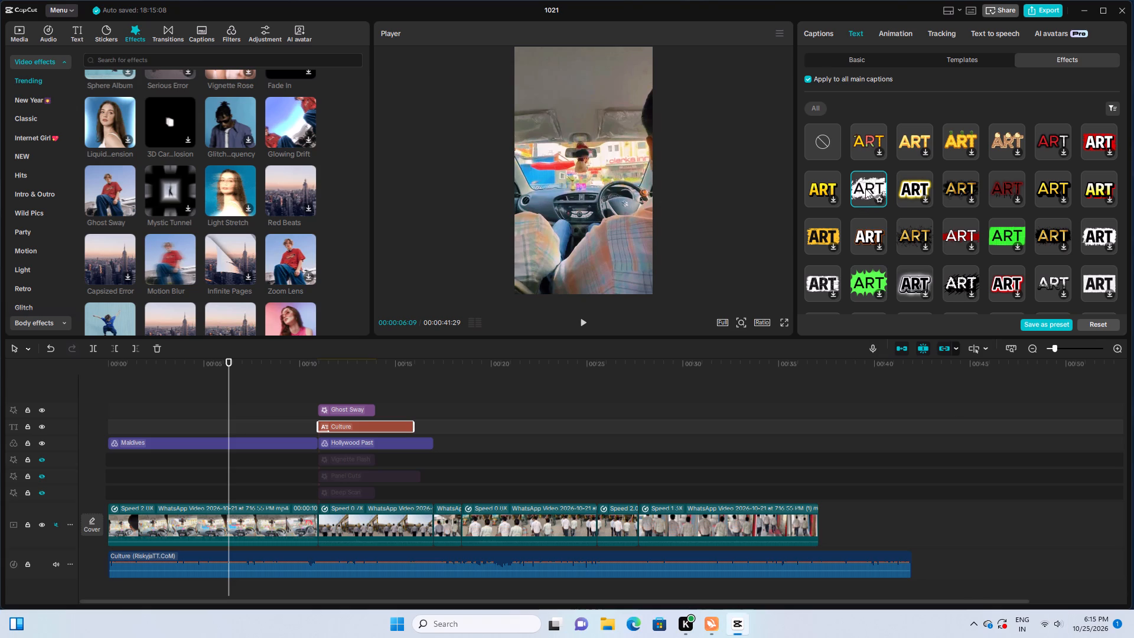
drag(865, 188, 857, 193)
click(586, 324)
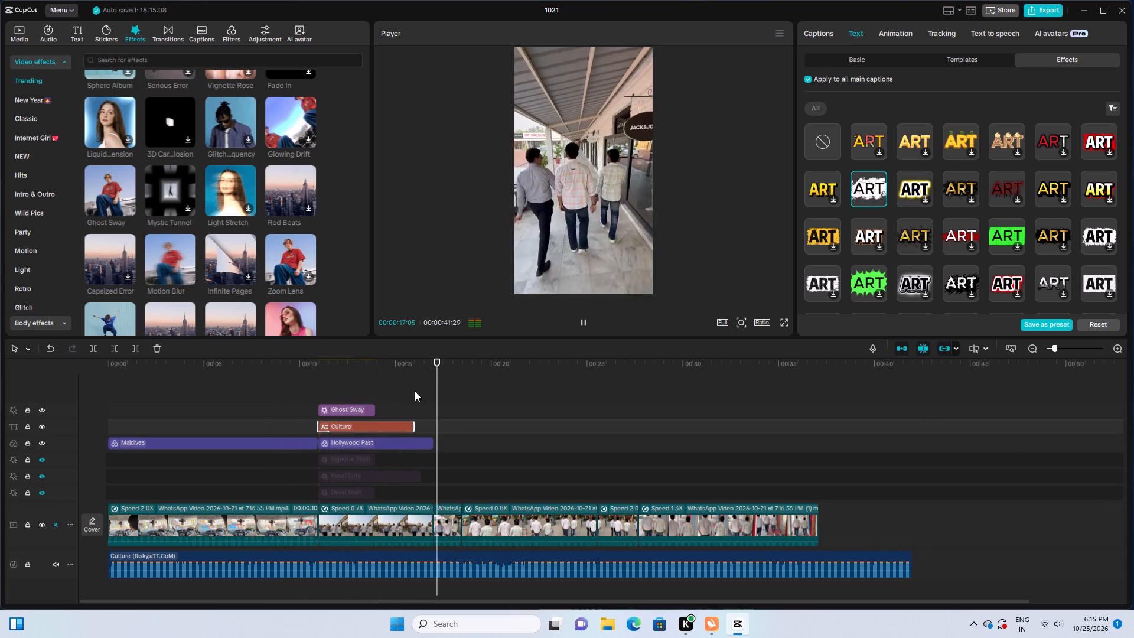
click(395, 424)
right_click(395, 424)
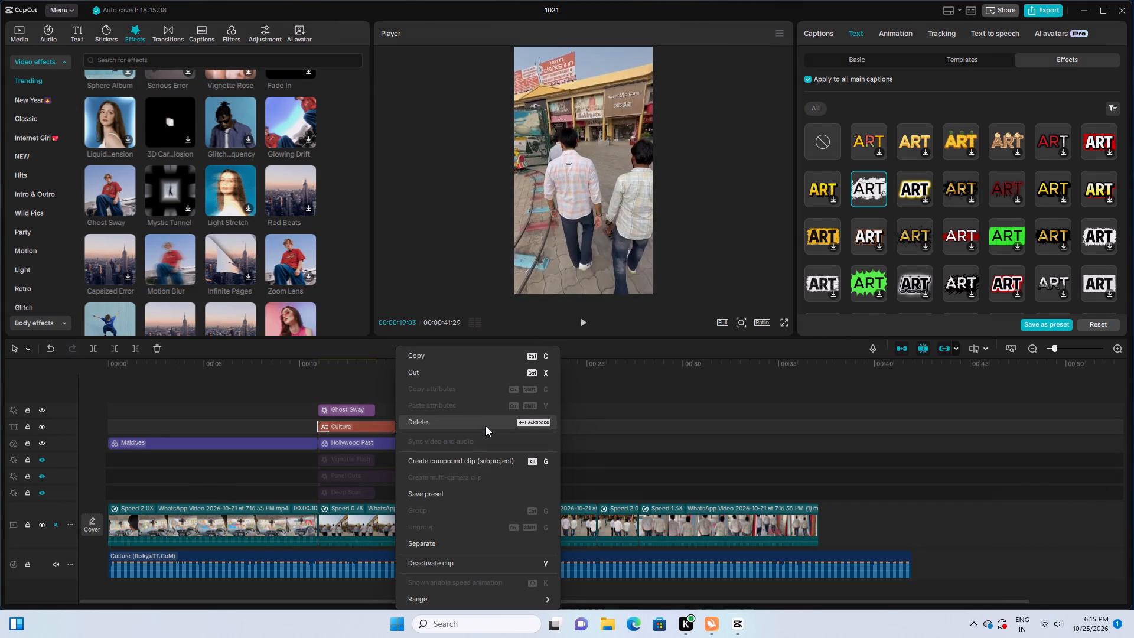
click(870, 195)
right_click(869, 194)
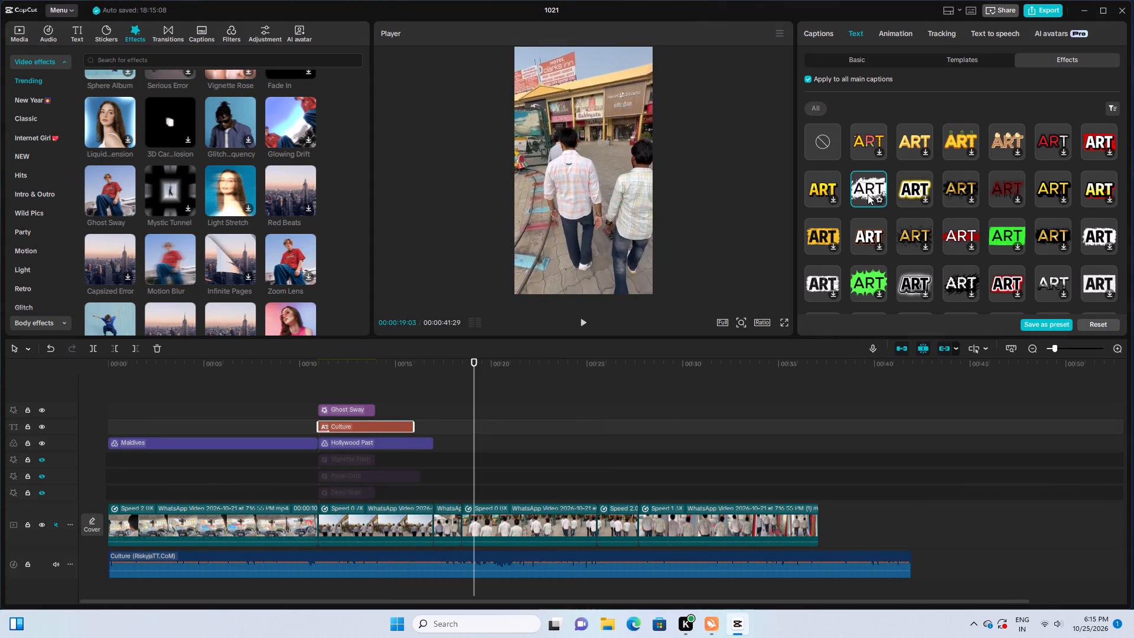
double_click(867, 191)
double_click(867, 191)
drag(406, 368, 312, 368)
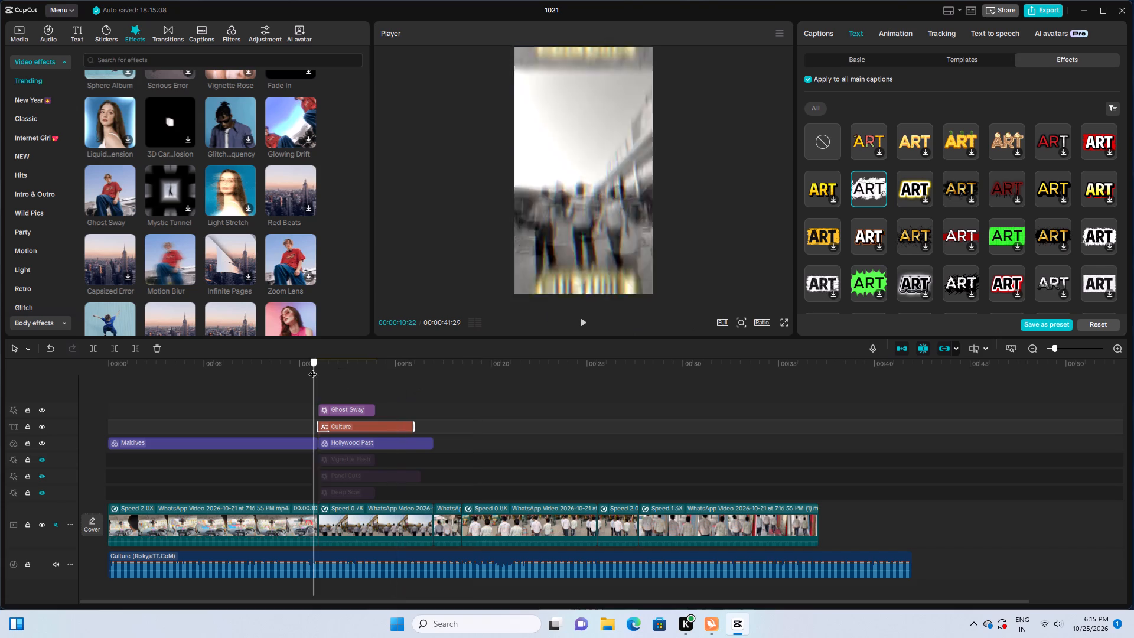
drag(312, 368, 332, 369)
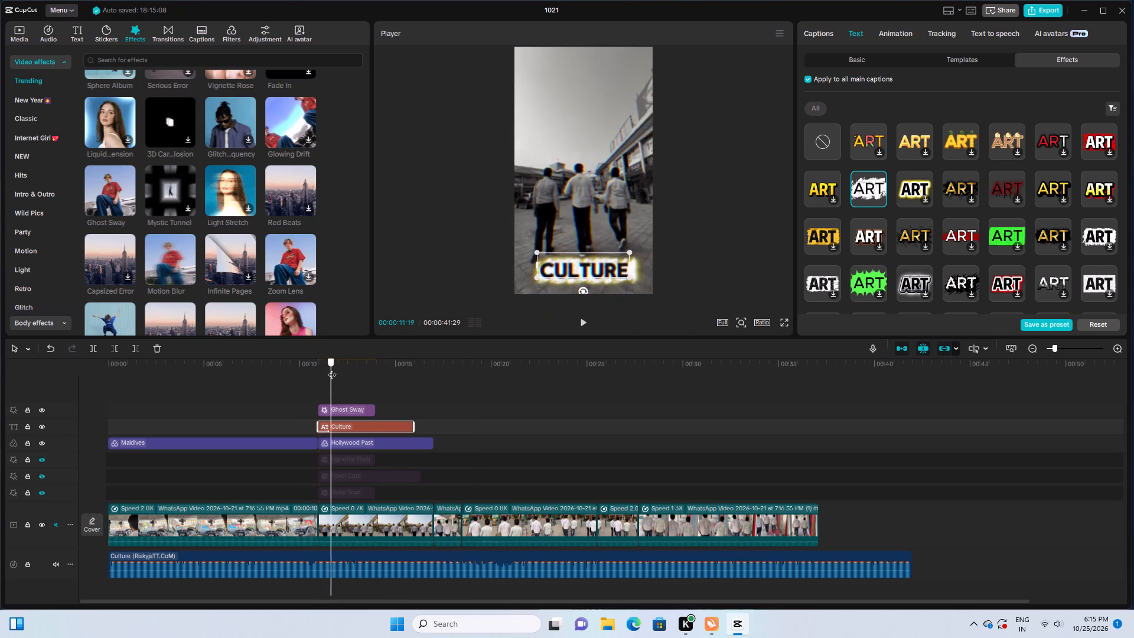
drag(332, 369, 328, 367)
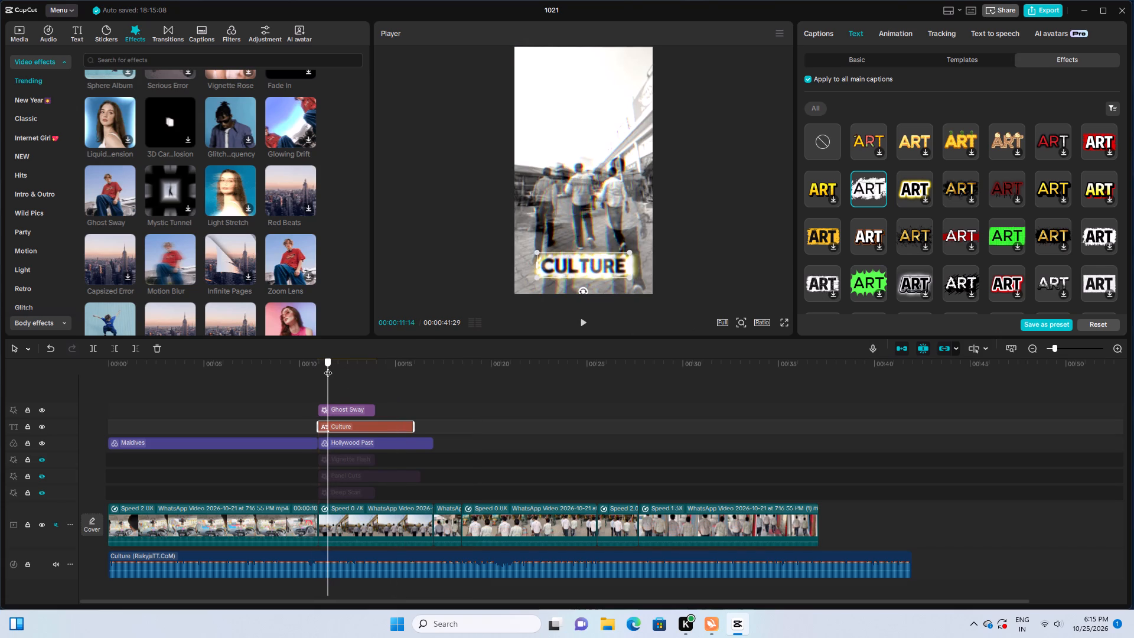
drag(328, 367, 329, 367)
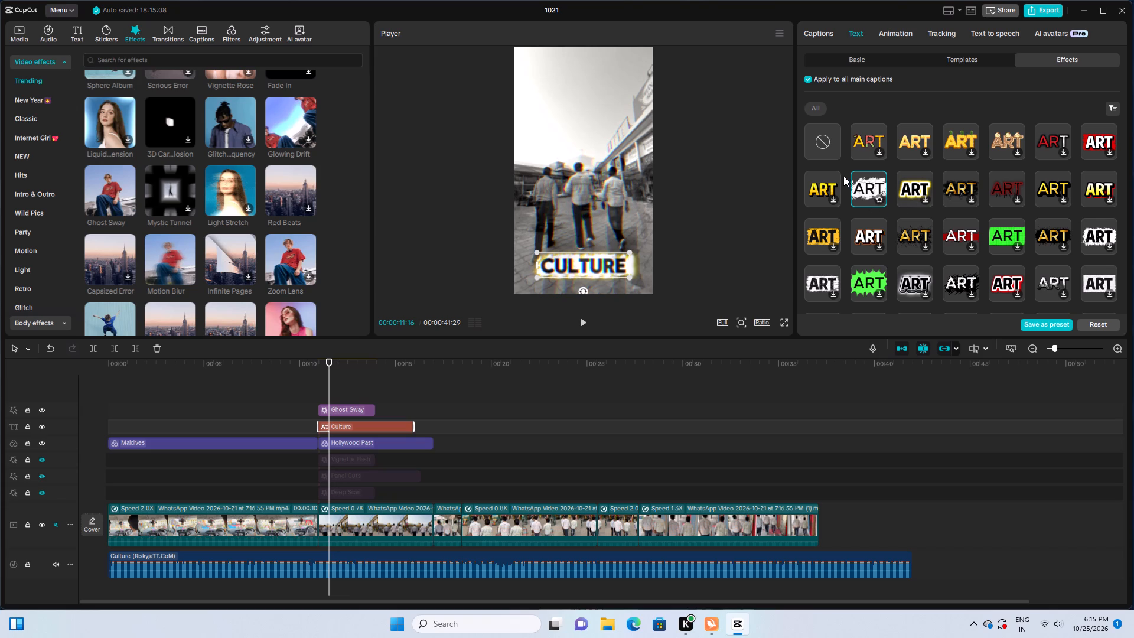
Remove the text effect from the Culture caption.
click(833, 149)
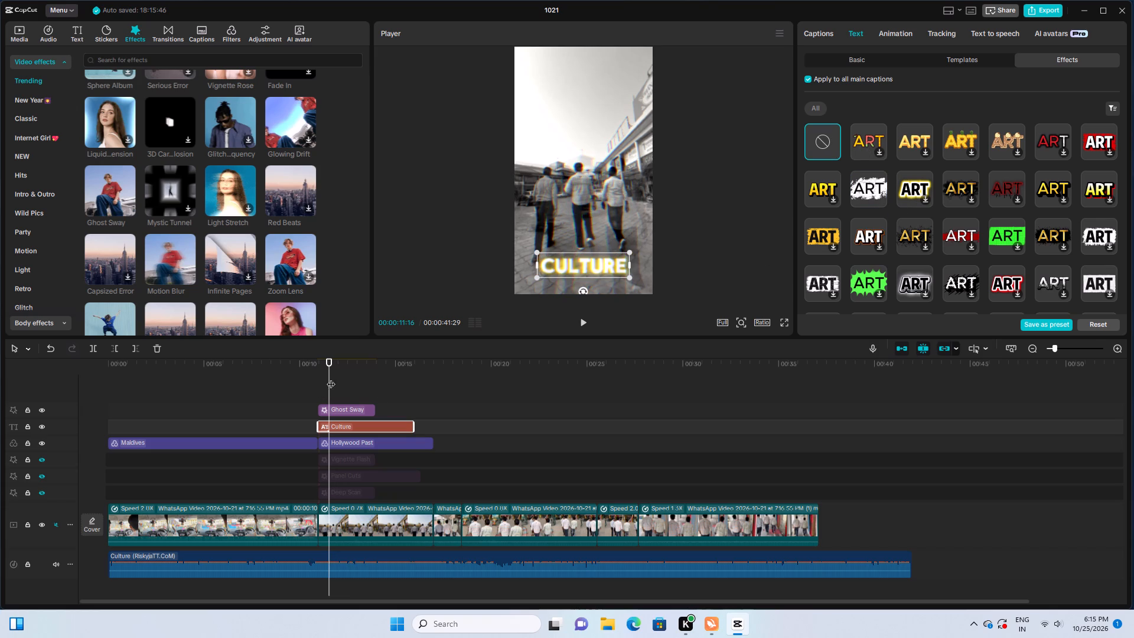
Preview the black-and-white Culture section in full screen, then return to the editor and pause playback.
click(781, 321)
drag(545, 582, 477, 586)
key(space)
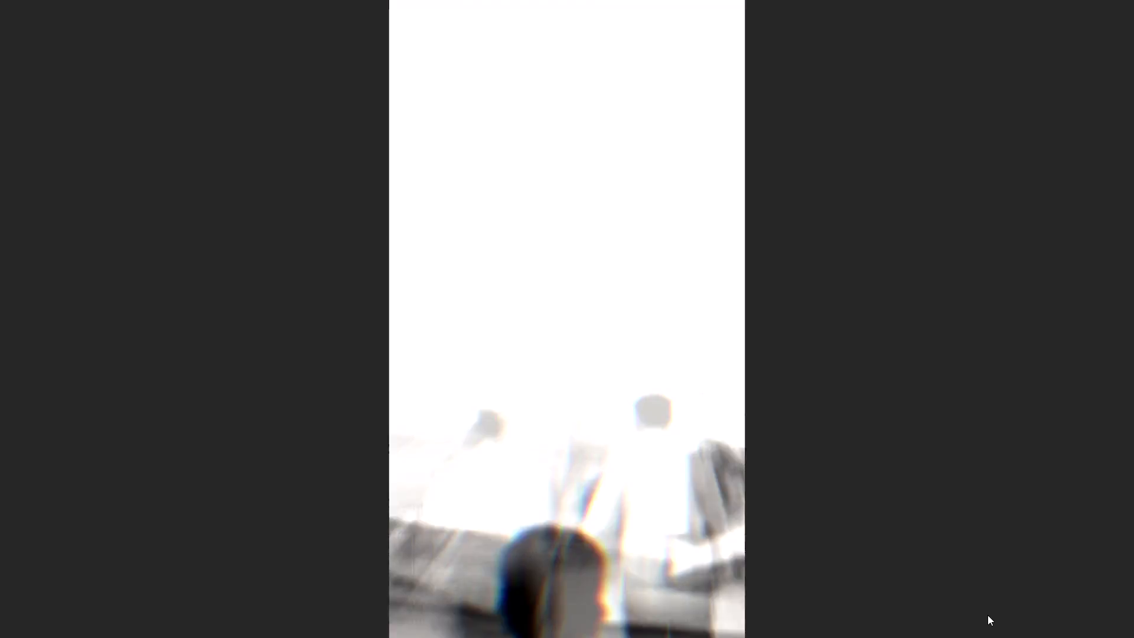
key(Escape)
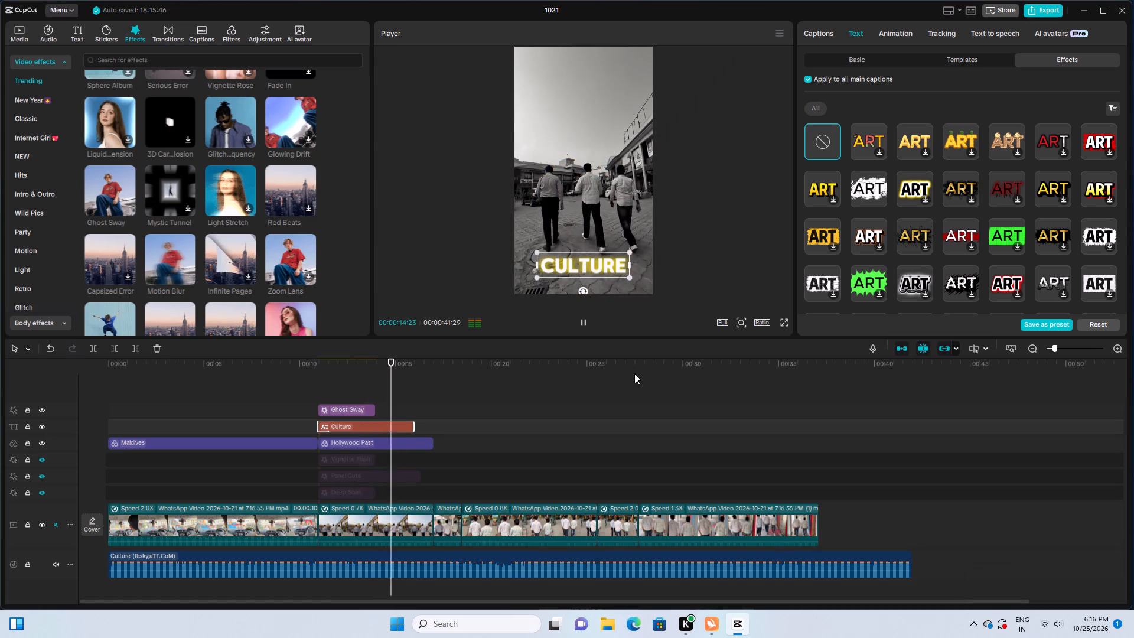
click(582, 320)
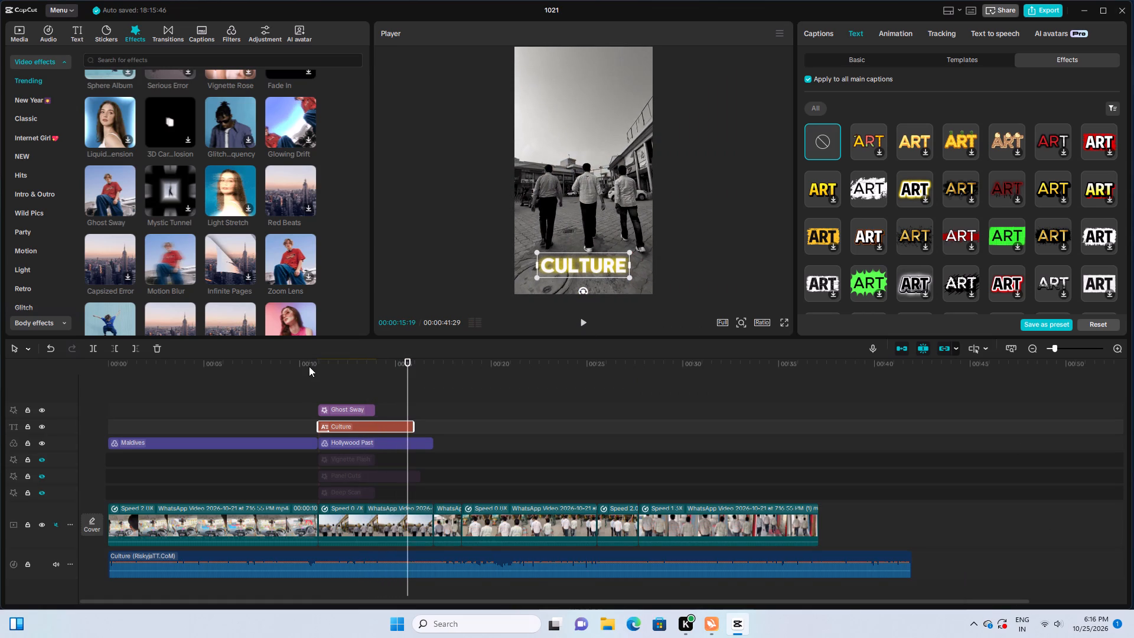
Hide the Ghost Sway effect track and add the Polaroi...ulation video effect on a new track above it at about 10.5 seconds.
click(309, 366)
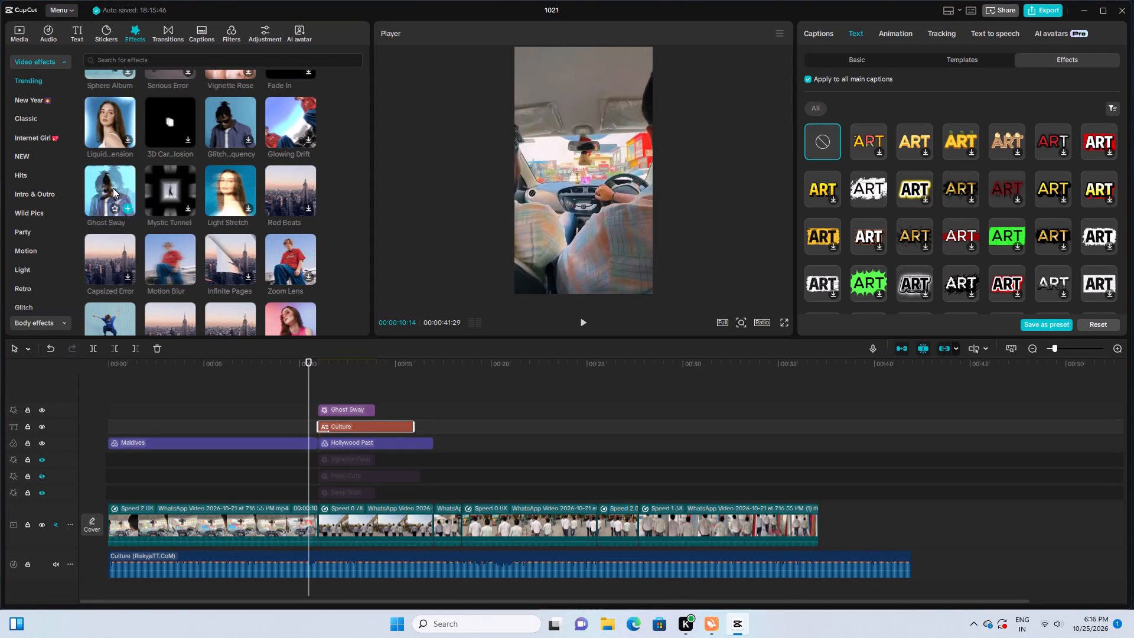
scroll(148, 259, down, 3)
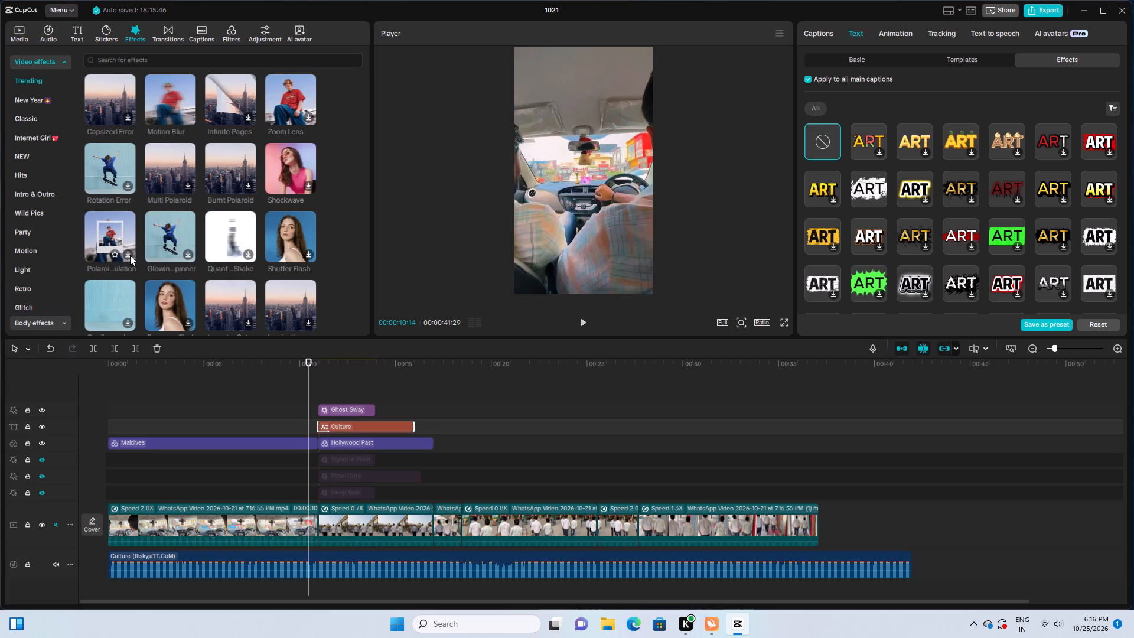
click(130, 255)
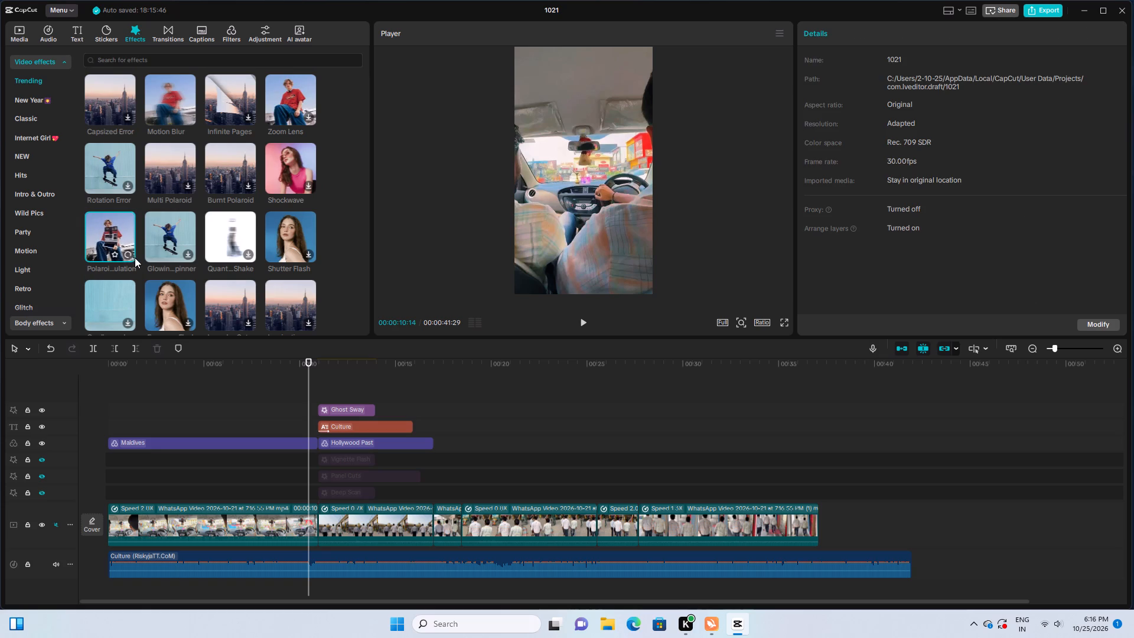
click(40, 412)
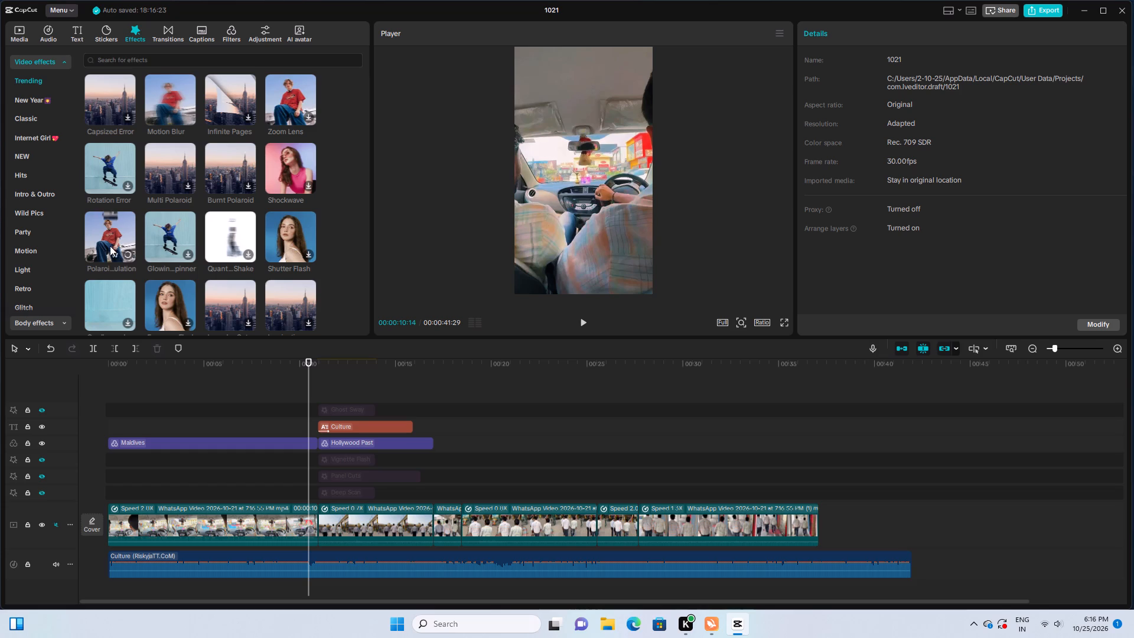
scroll(122, 245, up, 2)
scroll(133, 271, down, 2)
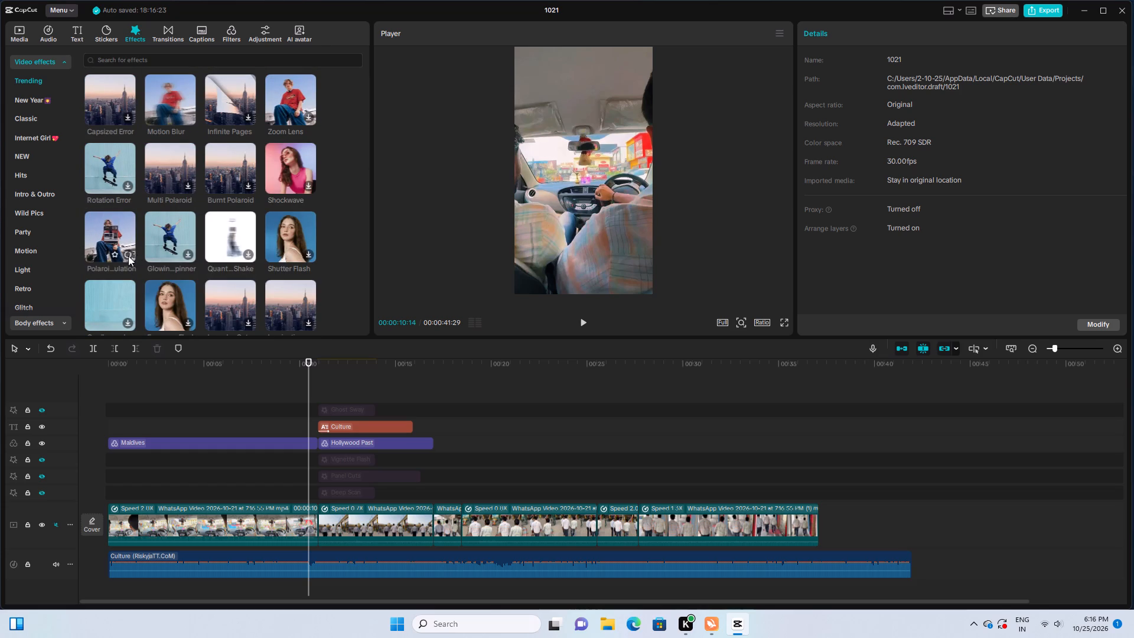
click(122, 238)
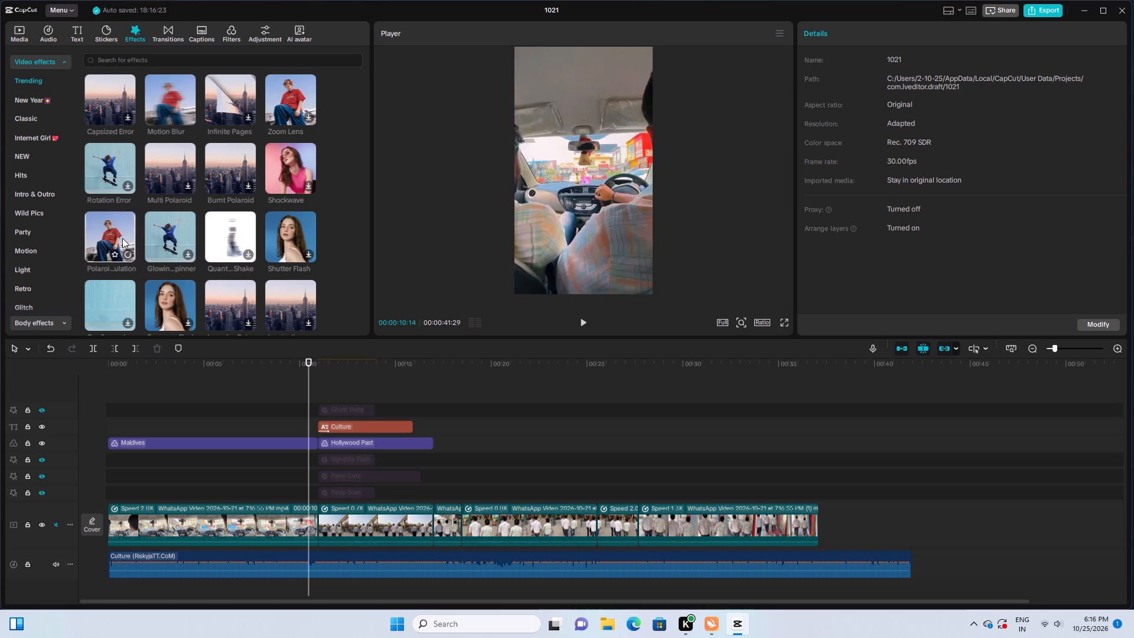
drag(122, 238, 275, 363)
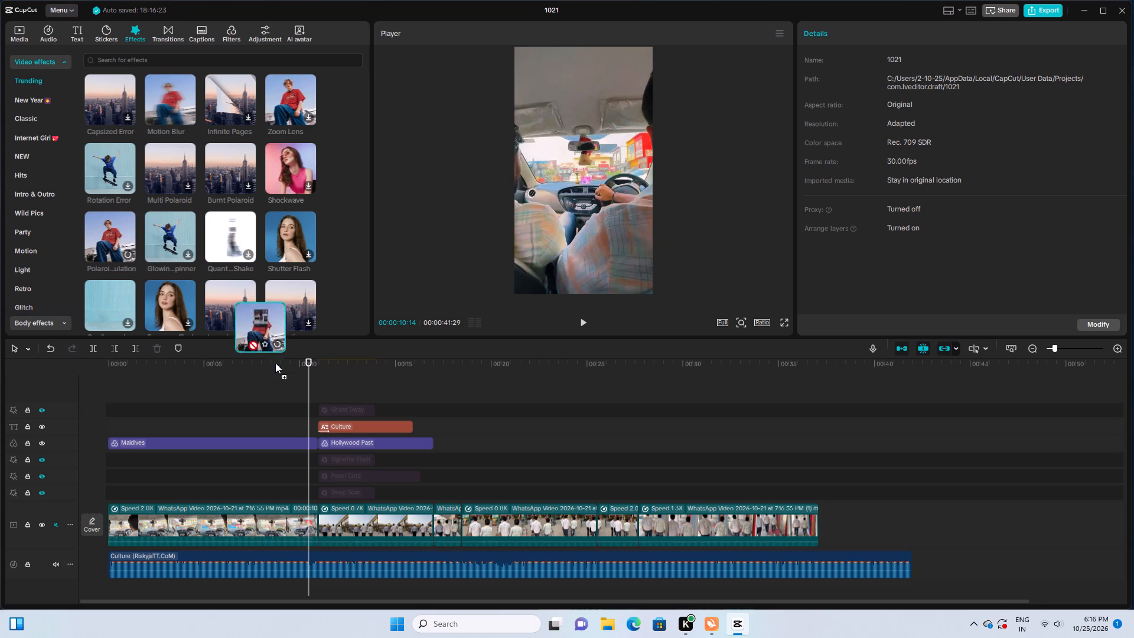
drag(275, 363, 318, 396)
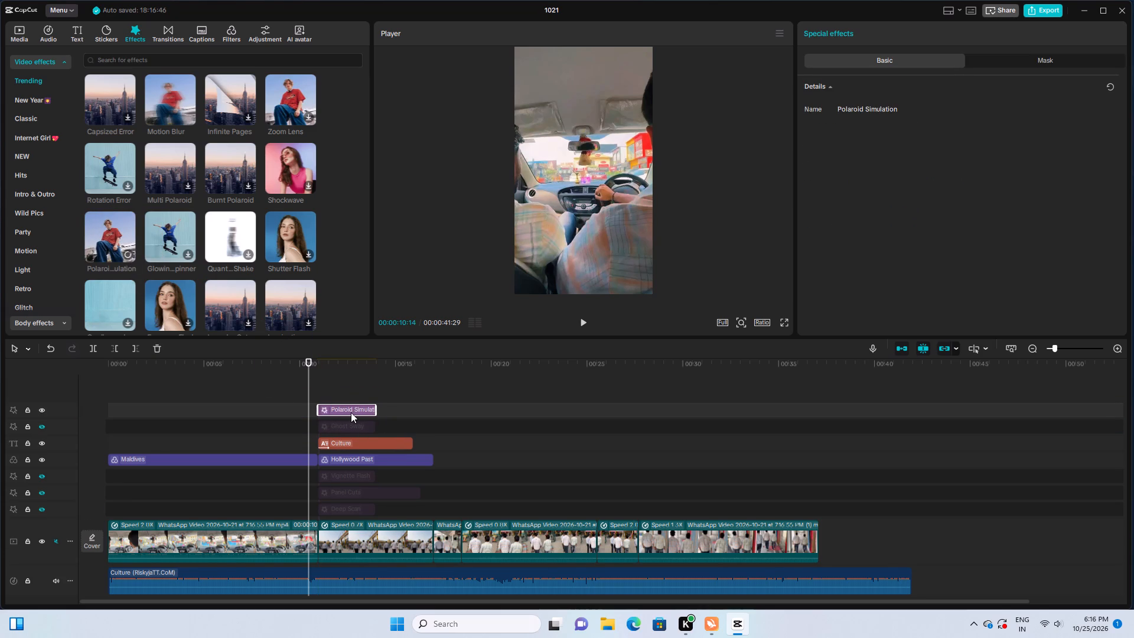
Move the Polaroid Simulation effect earlier on its track, aligning its start with the playhead at about 10.5 seconds.
drag(331, 410, 322, 410)
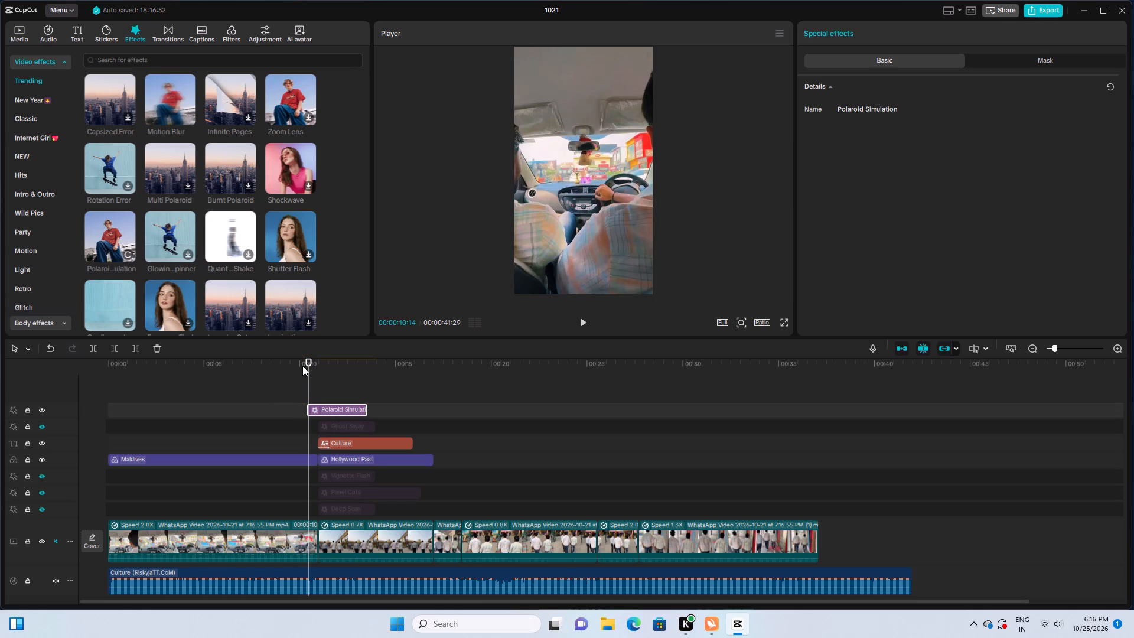
Preview the Polaroid Simulation section from about 6 seconds, opening the system quick settings during playback, and pause at about 8 seconds.
drag(302, 366, 229, 366)
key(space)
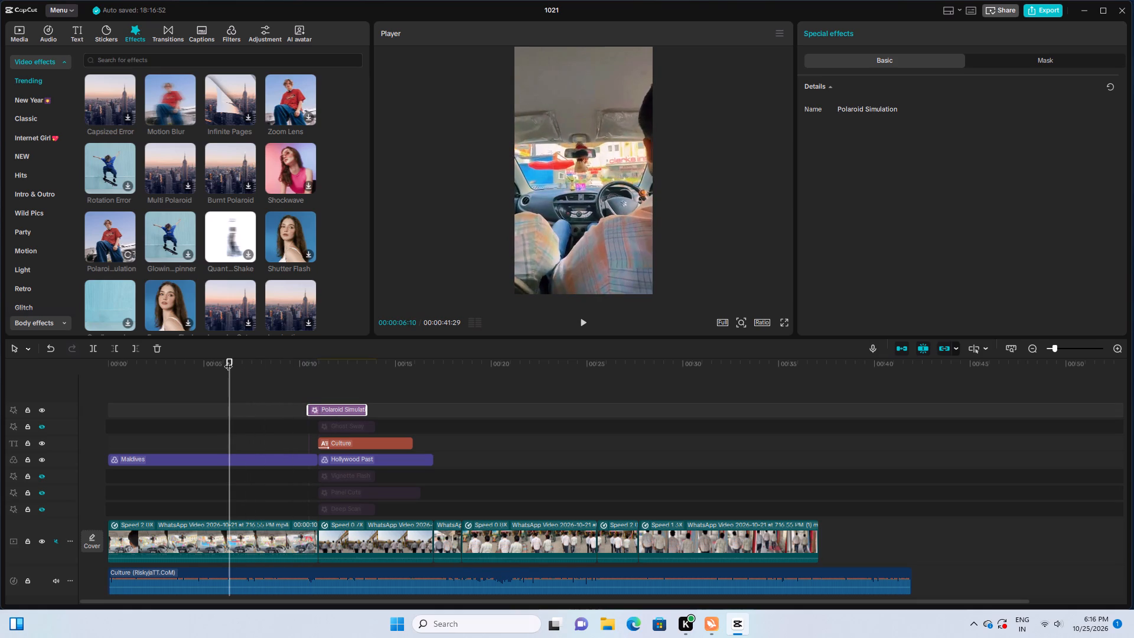
click(1064, 622)
scroll(1006, 557, down, 3)
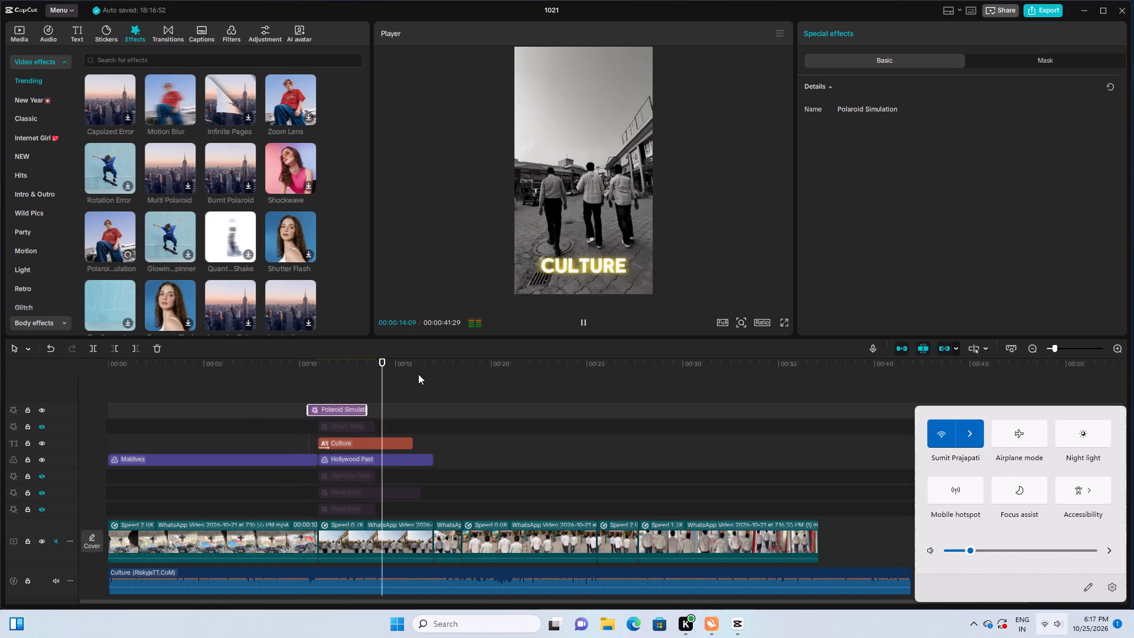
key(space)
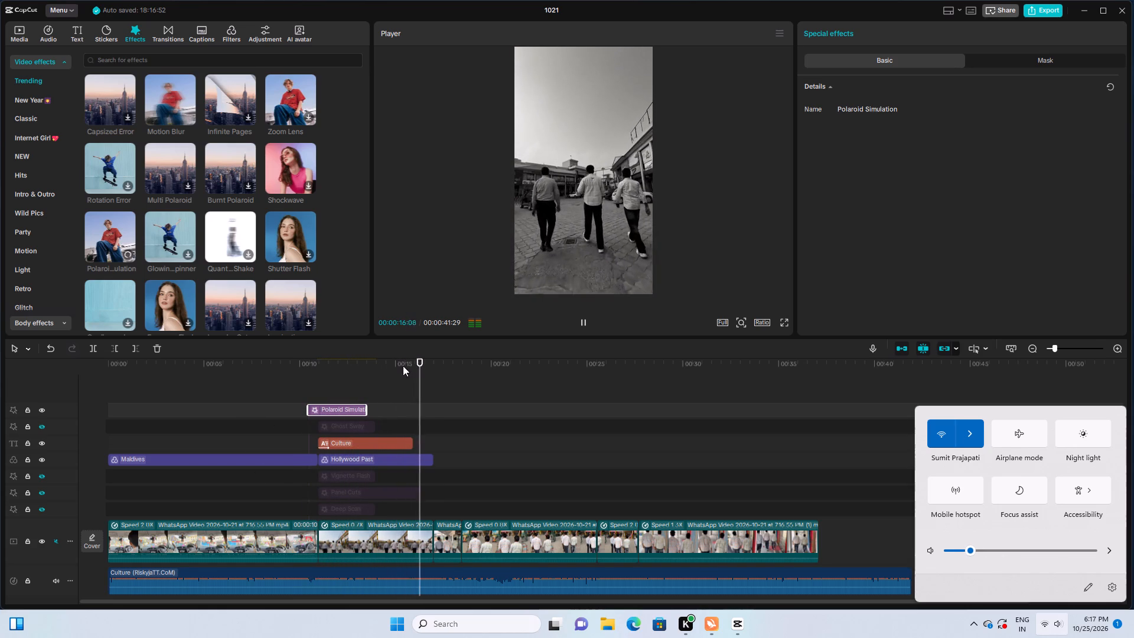
drag(426, 364, 255, 360)
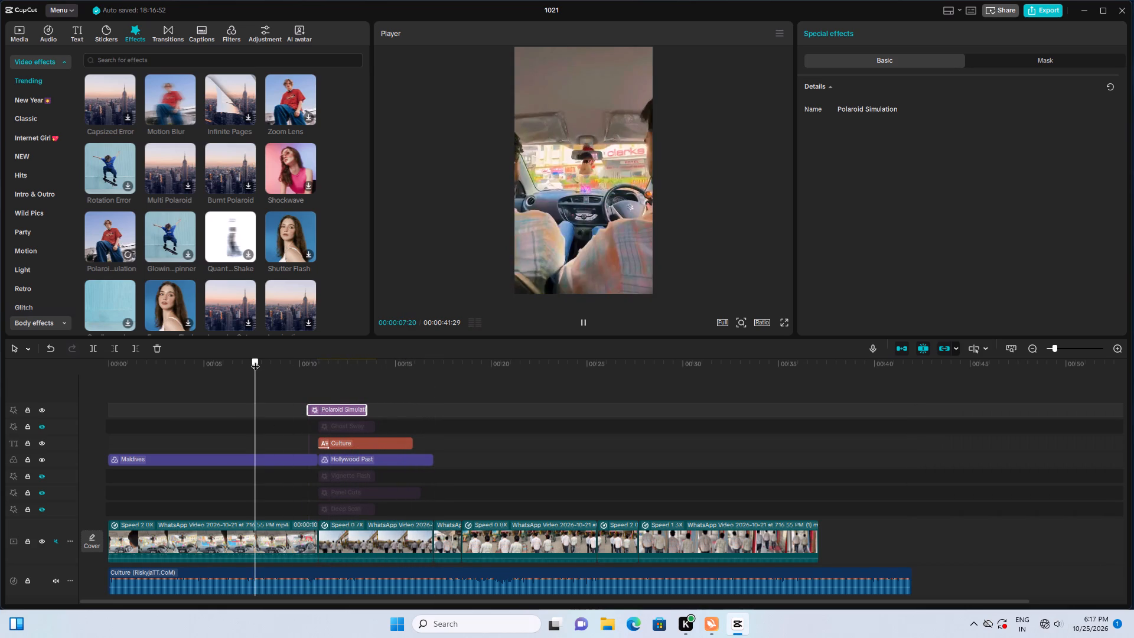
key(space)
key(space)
Hide the Polaroid Simulation effect track and unhide the Ghost Sway effect track.
click(345, 427)
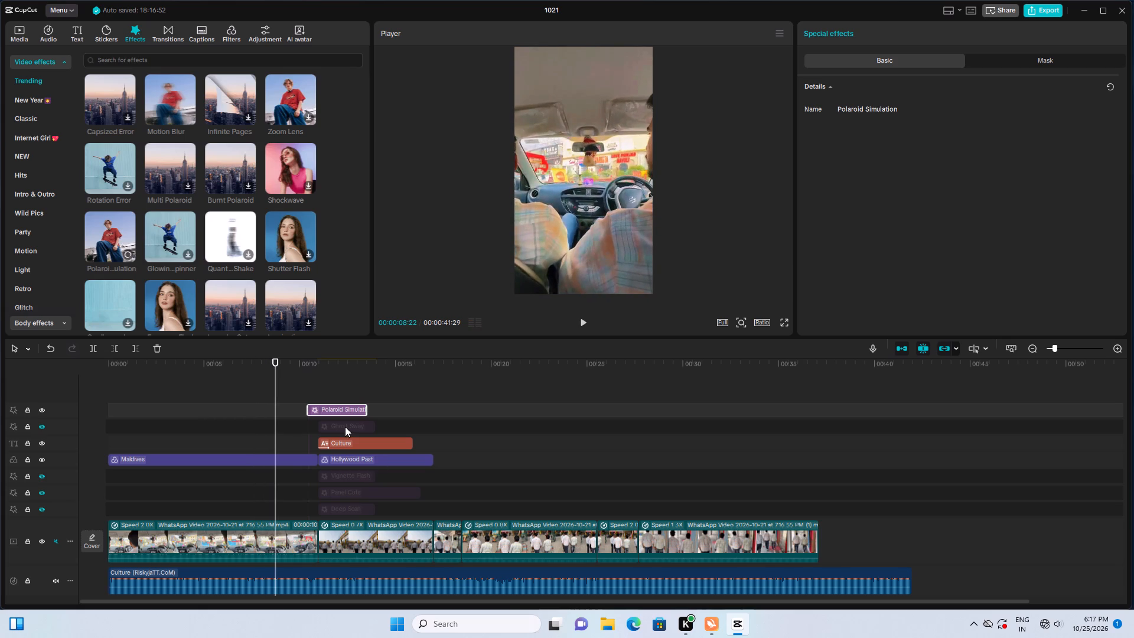
click(44, 411)
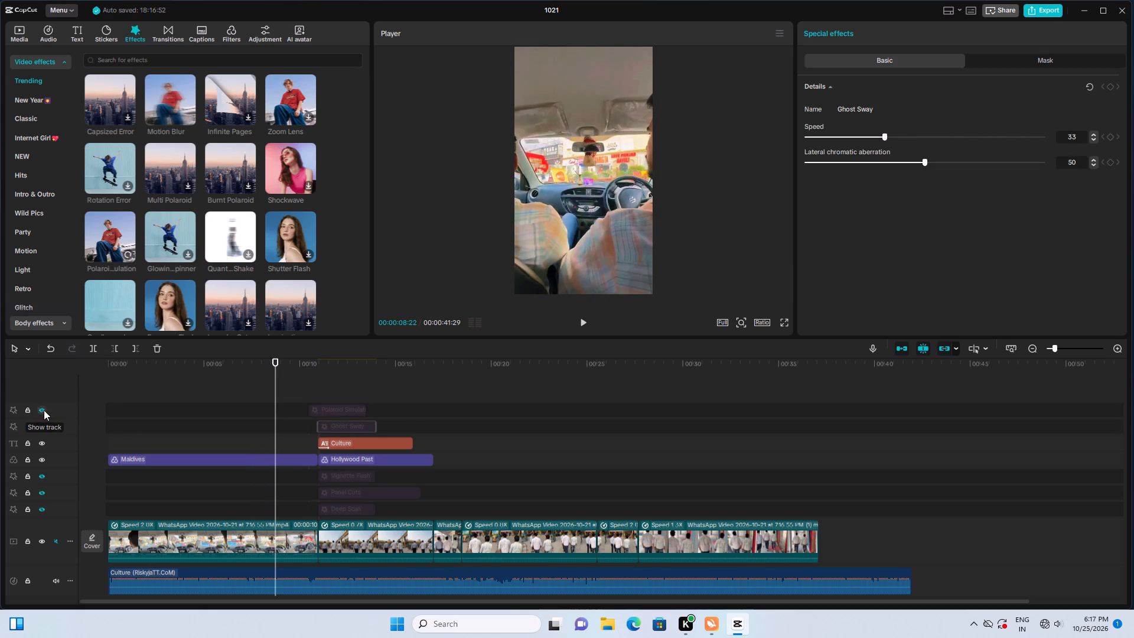
click(43, 429)
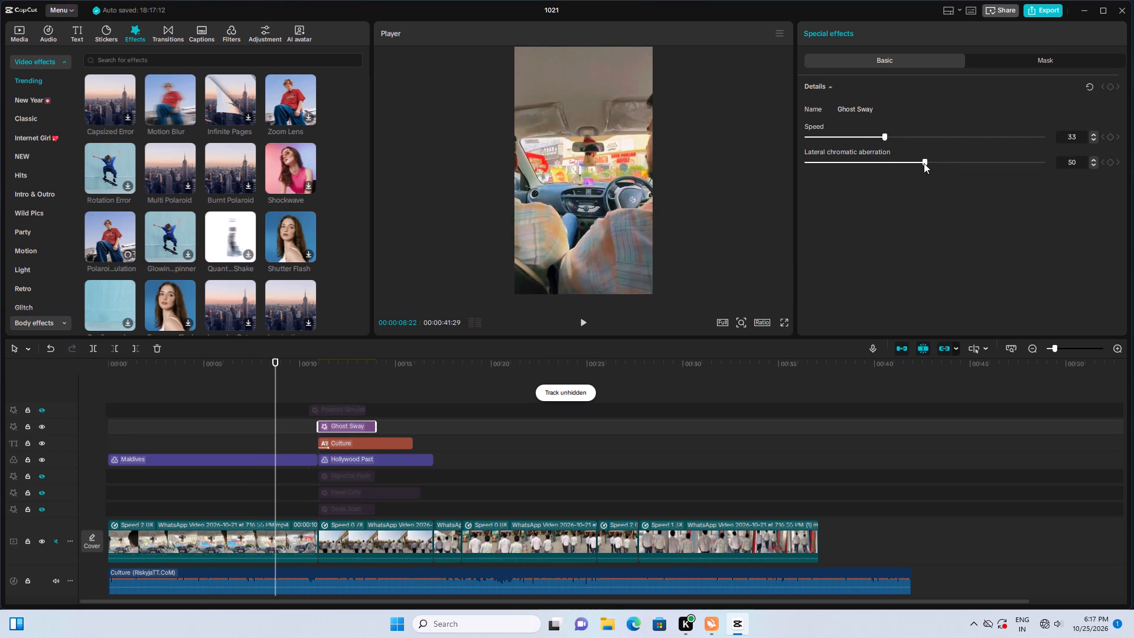
Set the Ghost Sway effect's lateral chromatic aberration to 73.
drag(924, 162, 979, 168)
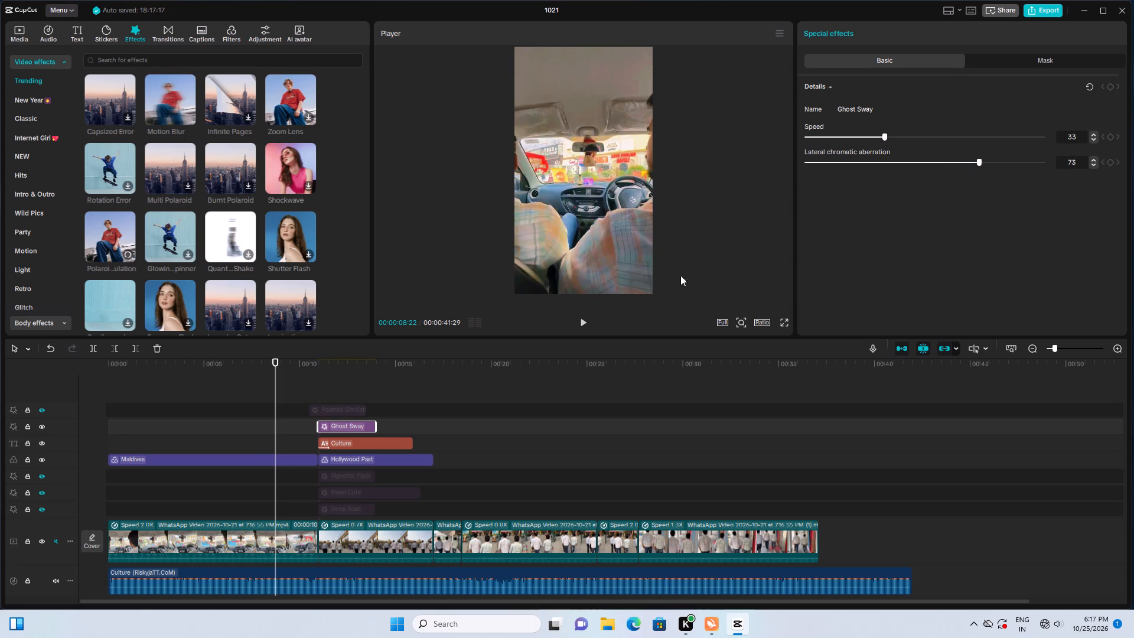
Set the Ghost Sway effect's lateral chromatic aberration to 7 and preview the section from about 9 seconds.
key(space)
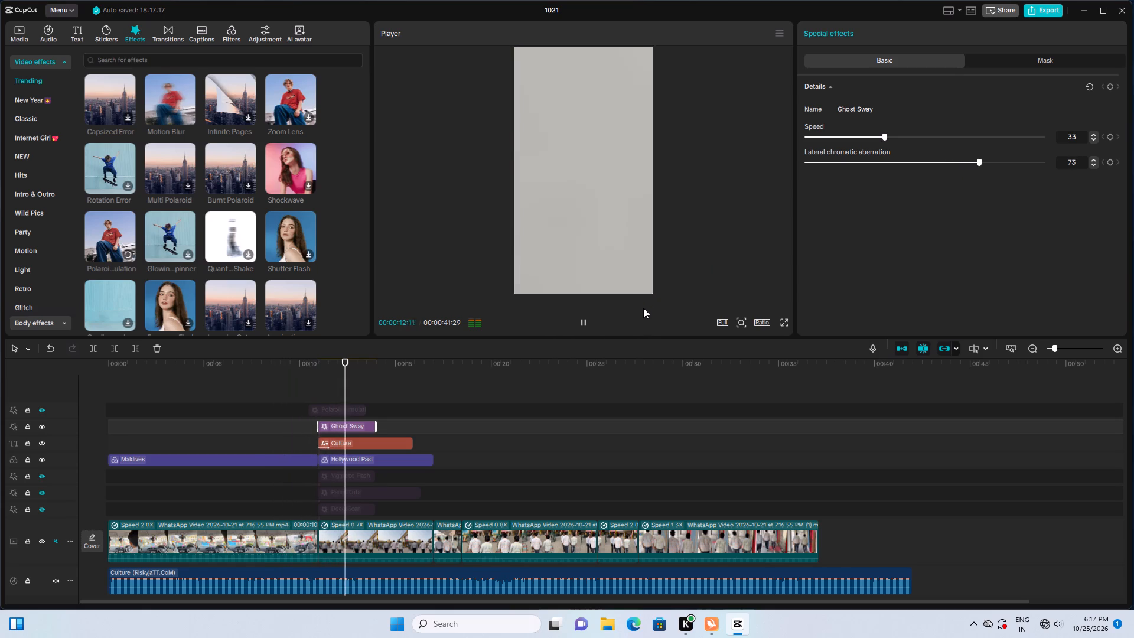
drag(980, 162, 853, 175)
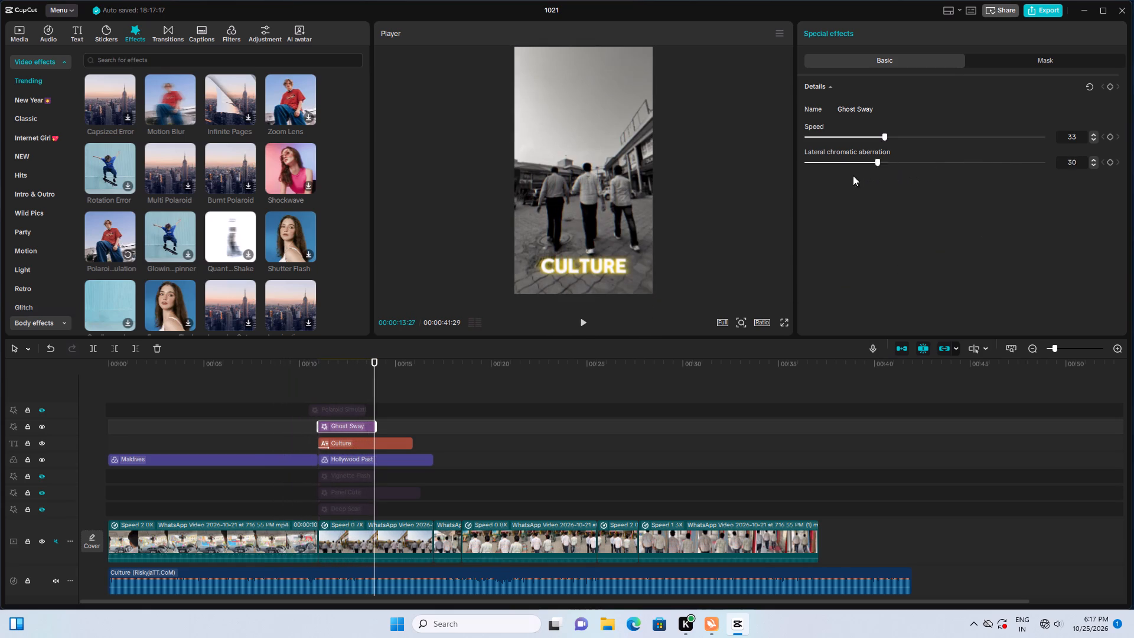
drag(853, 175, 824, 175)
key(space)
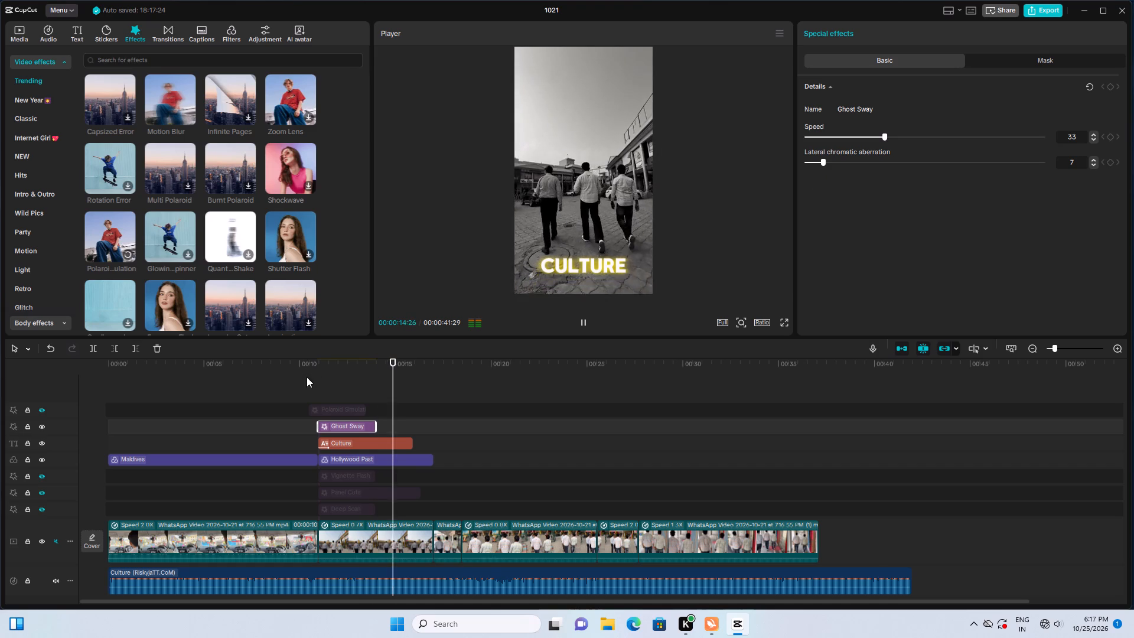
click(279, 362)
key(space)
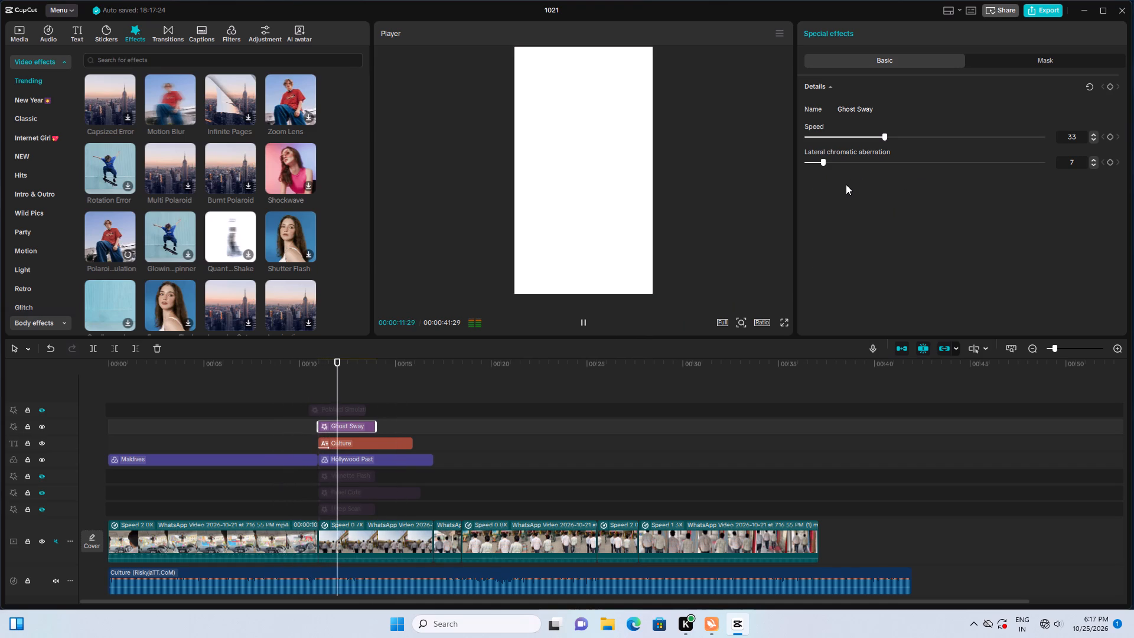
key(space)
Set the Ghost Sway effect's lateral chromatic aberration to 72 and its speed to 30, and resume the preview.
drag(831, 163, 976, 166)
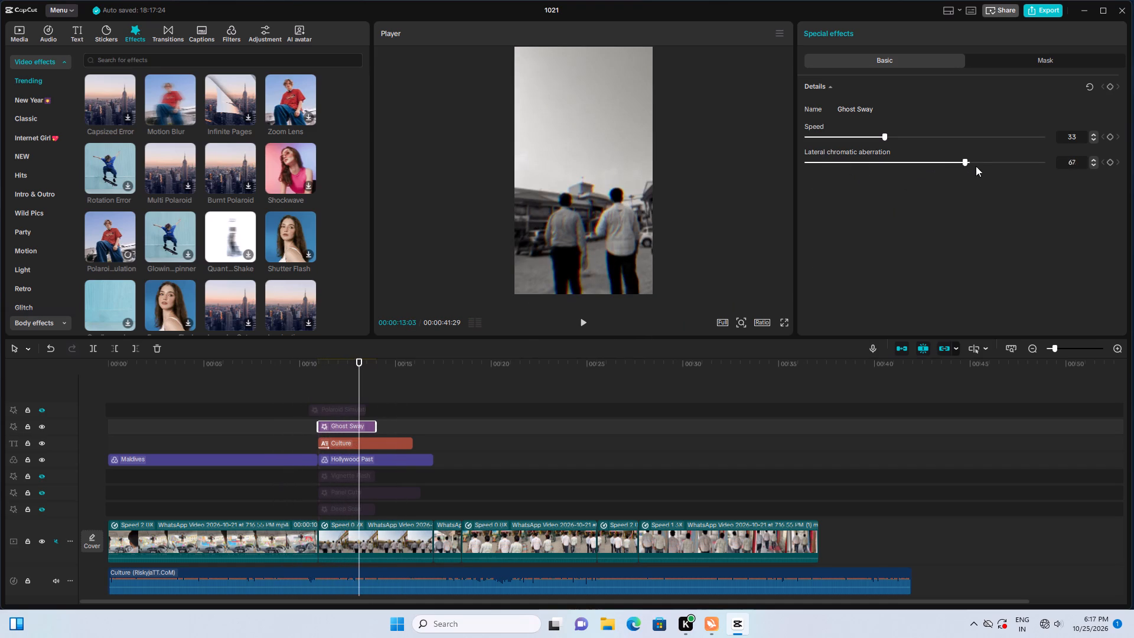
drag(976, 166, 977, 167)
click(880, 137)
click(866, 113)
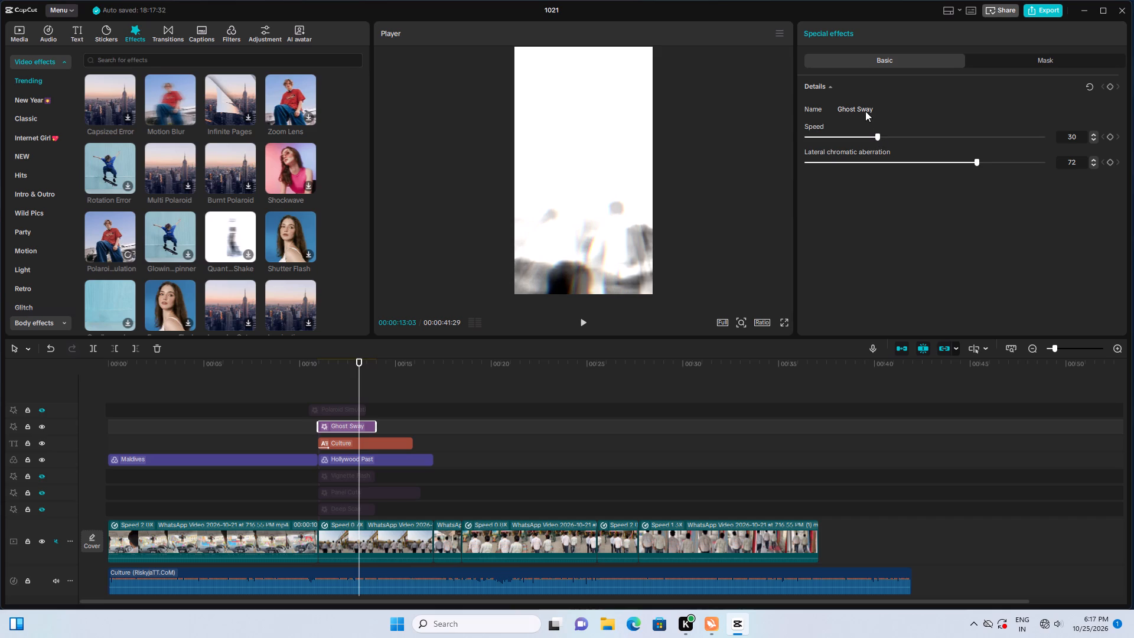
drag(865, 110, 860, 110)
click(804, 109)
key(space)
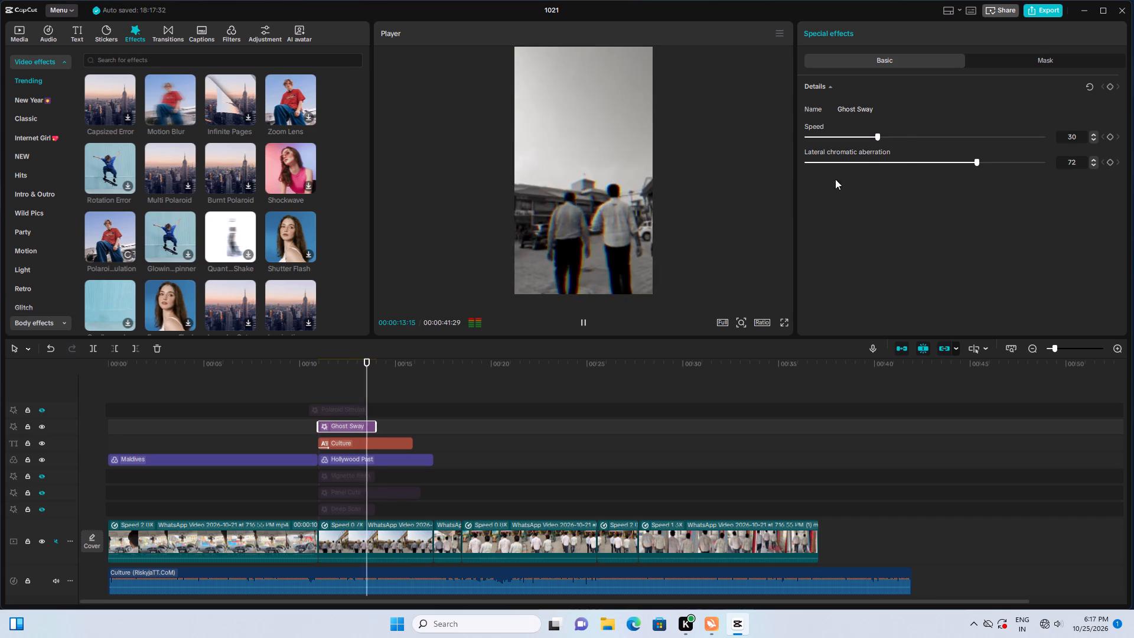
Preview the Ghost Sway section from about 9 seconds, then pause in the following colour footage at about 21 seconds.
click(279, 365)
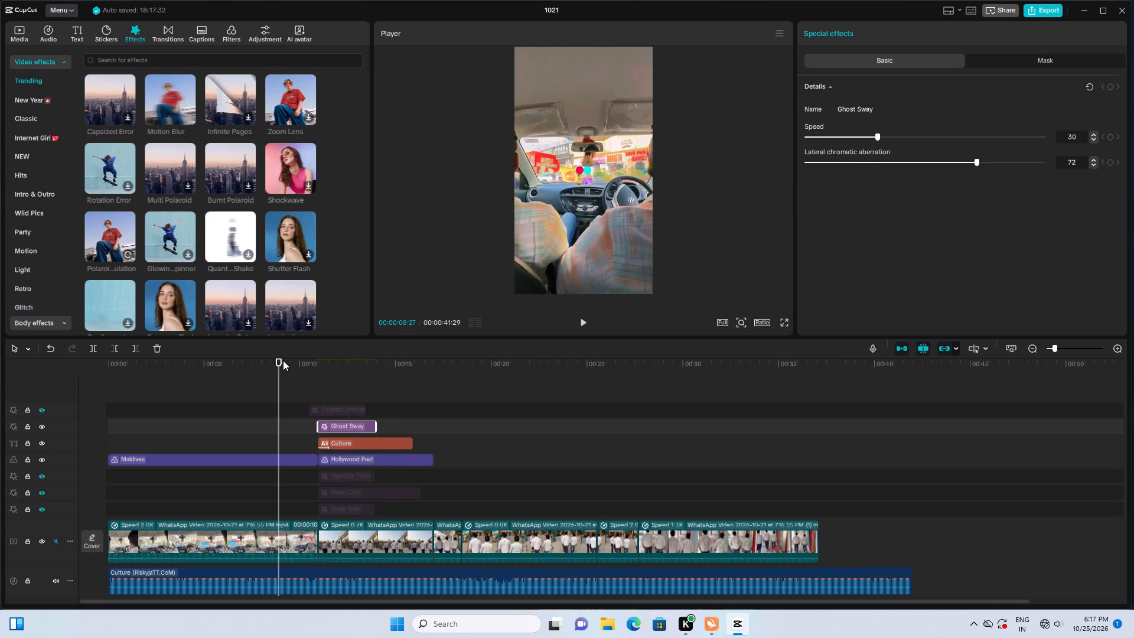
key(space)
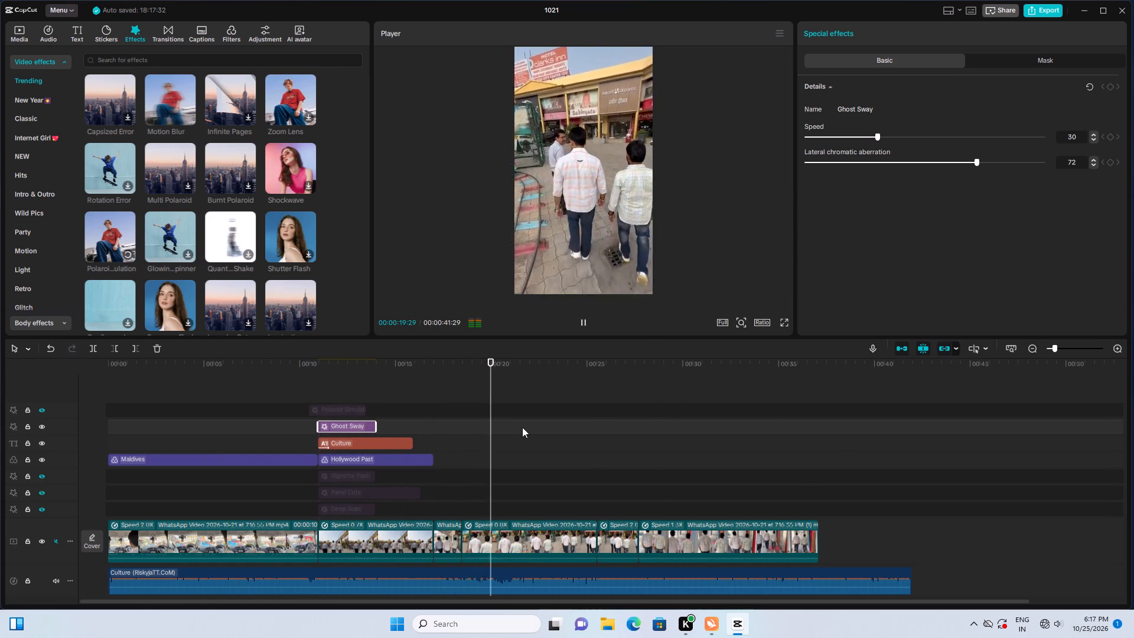
drag(524, 371, 507, 373)
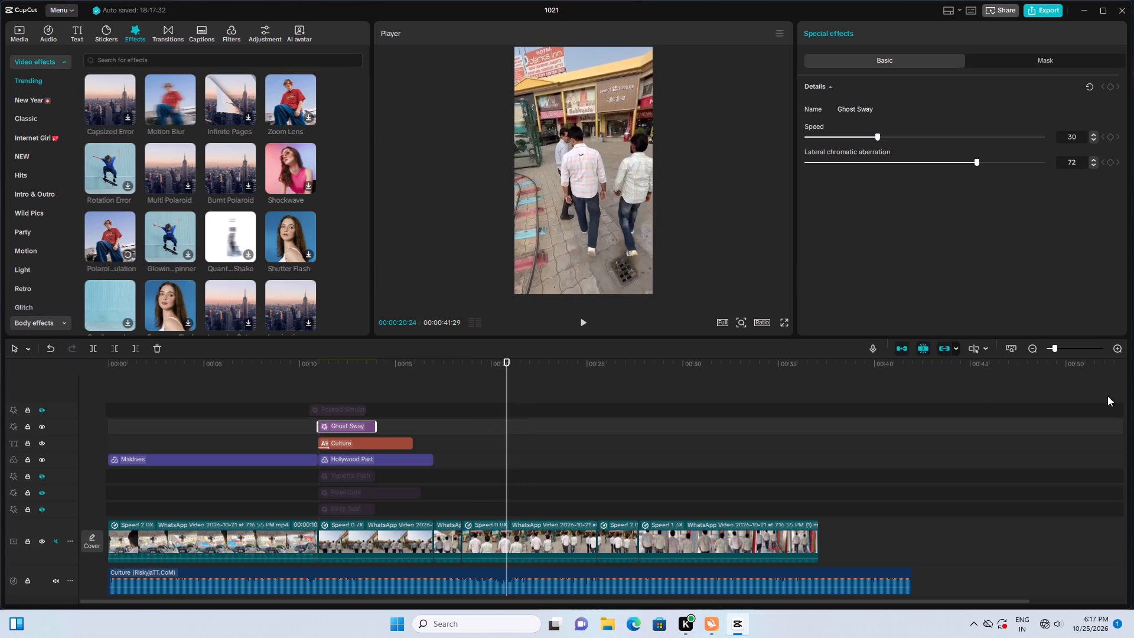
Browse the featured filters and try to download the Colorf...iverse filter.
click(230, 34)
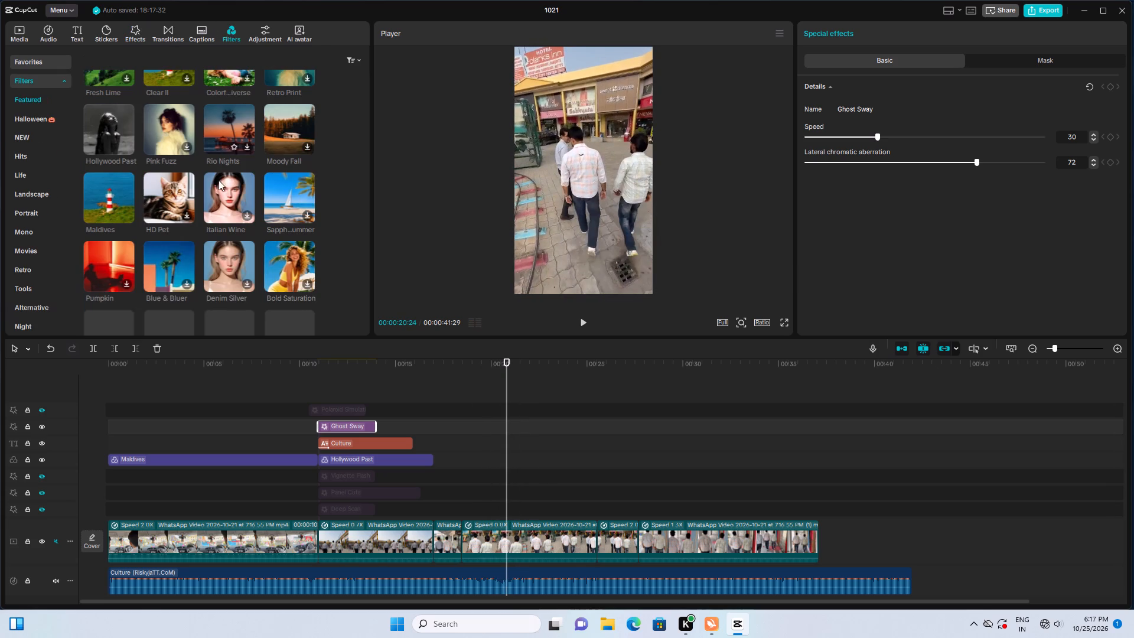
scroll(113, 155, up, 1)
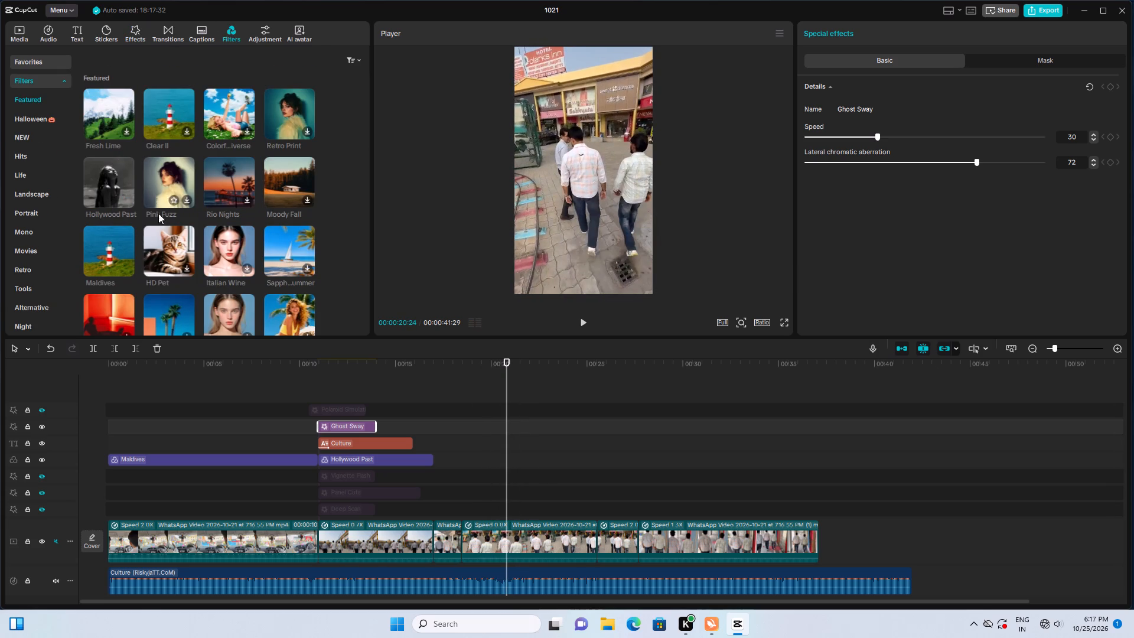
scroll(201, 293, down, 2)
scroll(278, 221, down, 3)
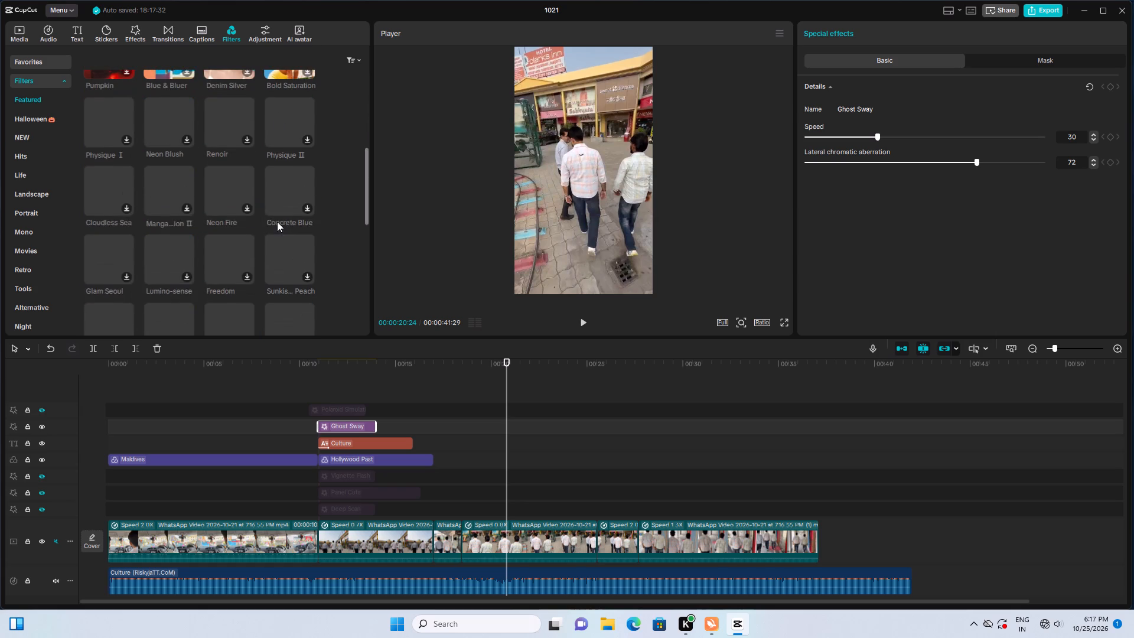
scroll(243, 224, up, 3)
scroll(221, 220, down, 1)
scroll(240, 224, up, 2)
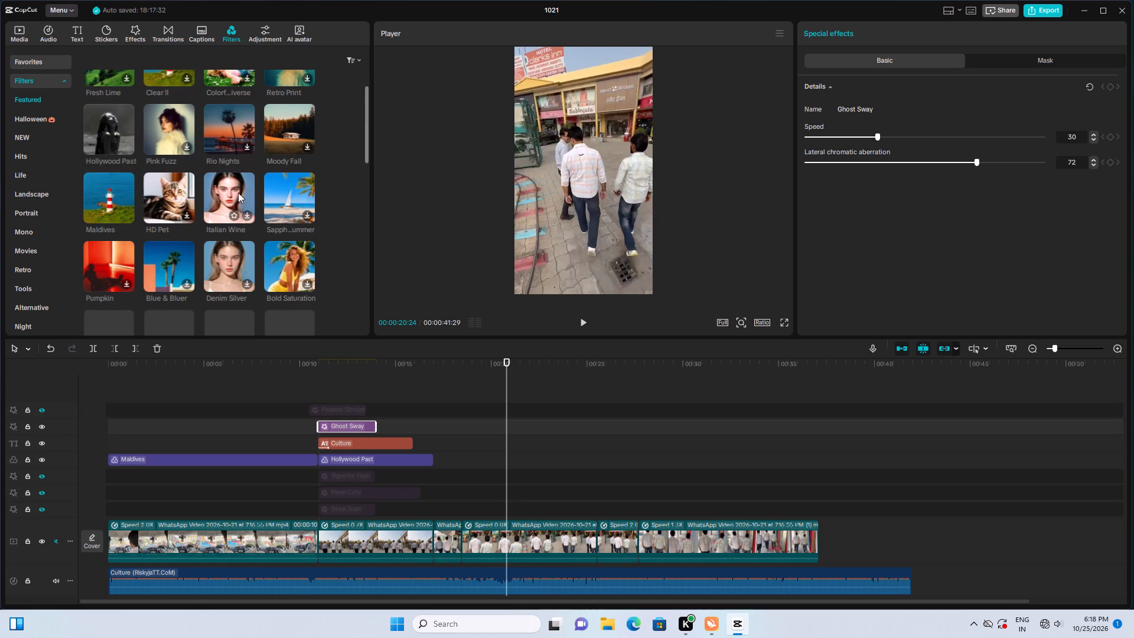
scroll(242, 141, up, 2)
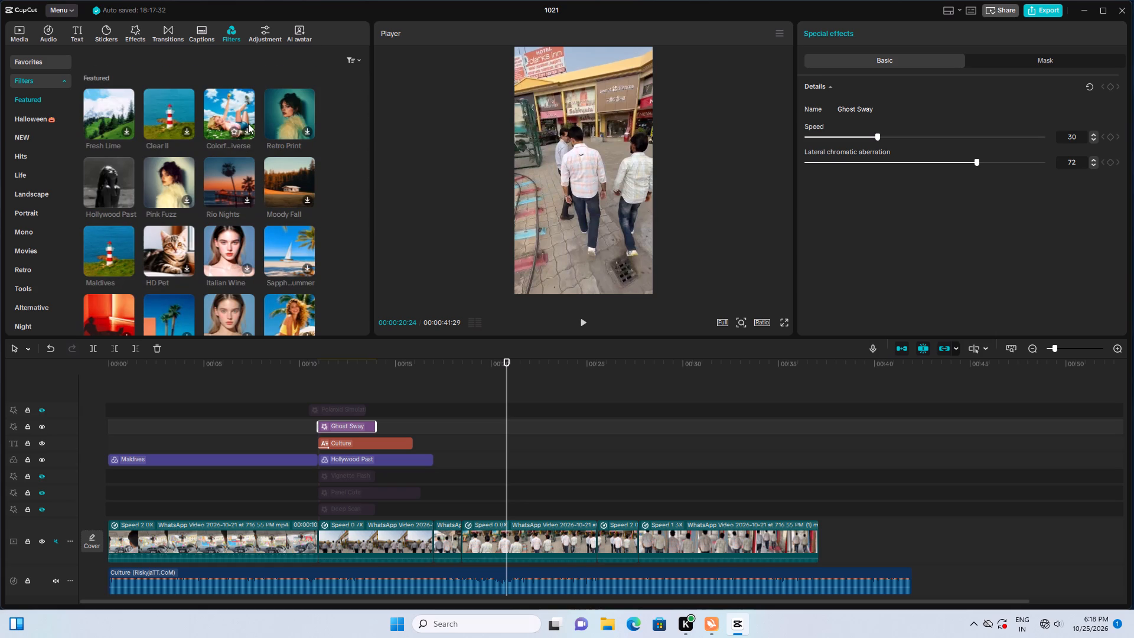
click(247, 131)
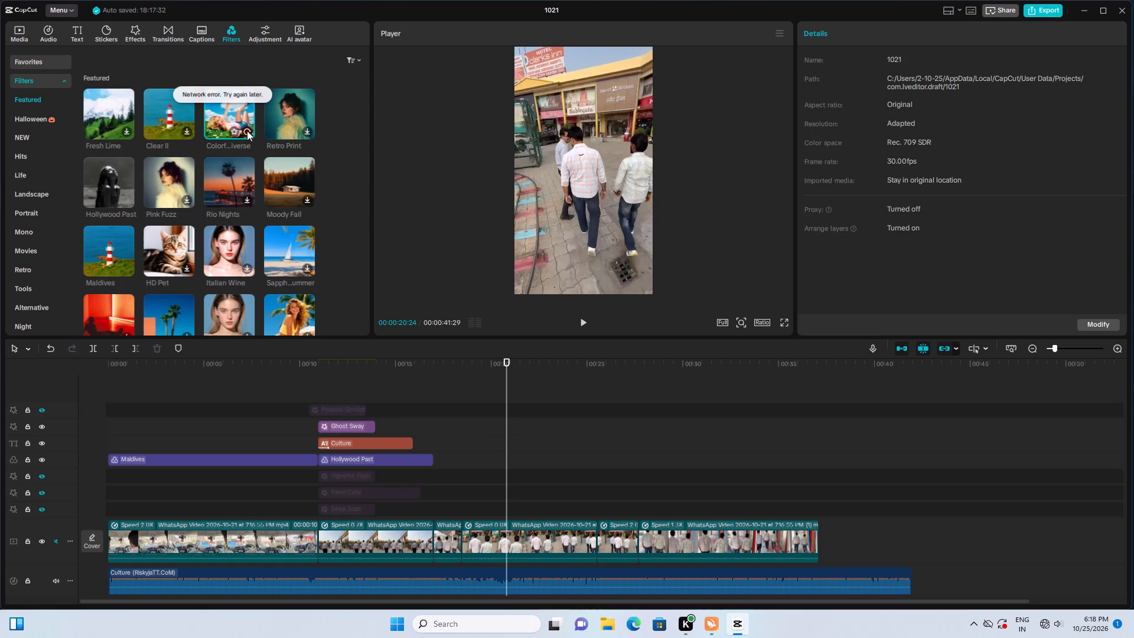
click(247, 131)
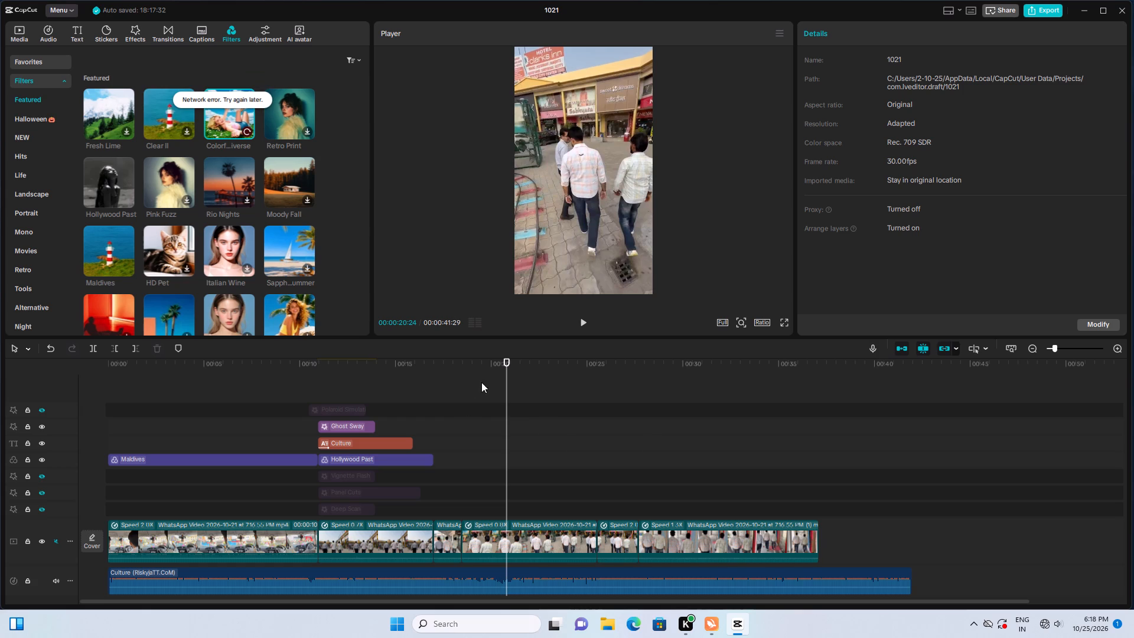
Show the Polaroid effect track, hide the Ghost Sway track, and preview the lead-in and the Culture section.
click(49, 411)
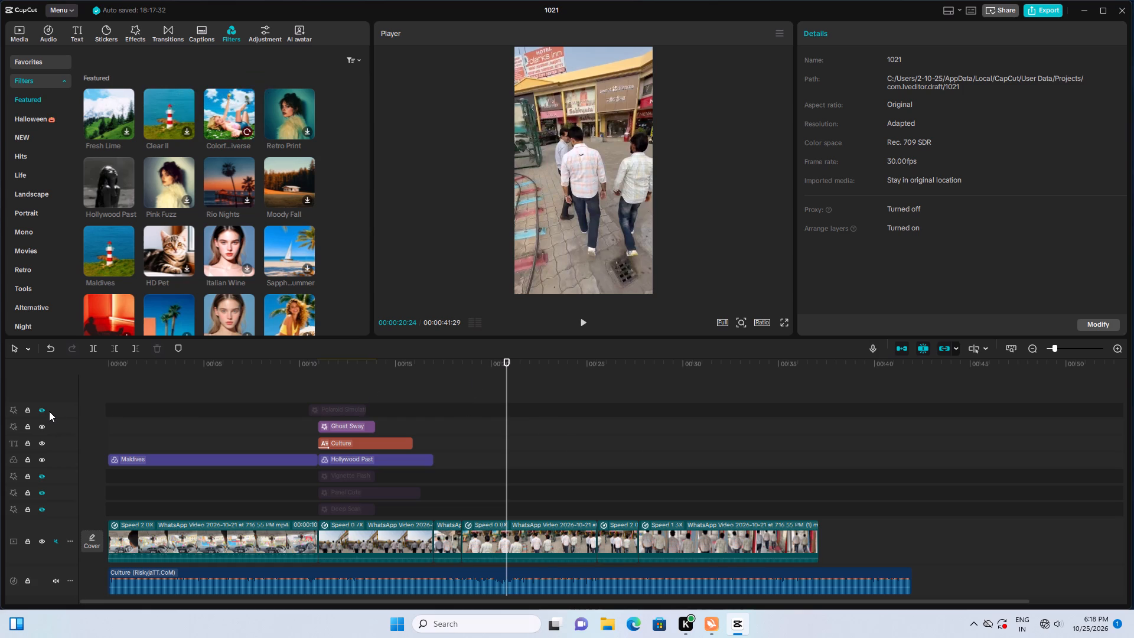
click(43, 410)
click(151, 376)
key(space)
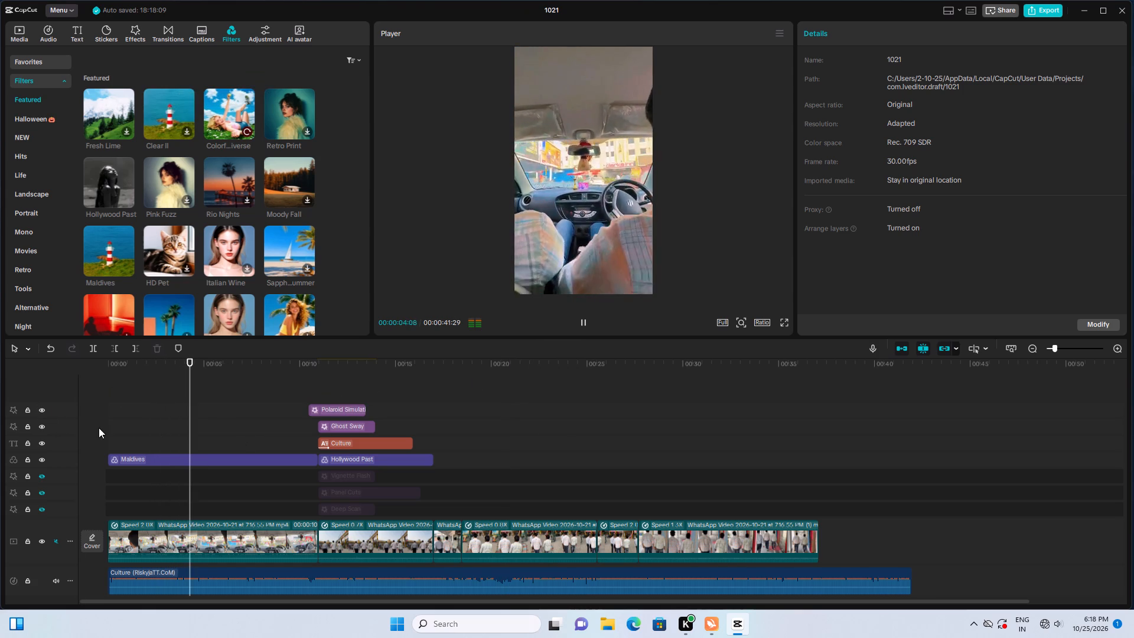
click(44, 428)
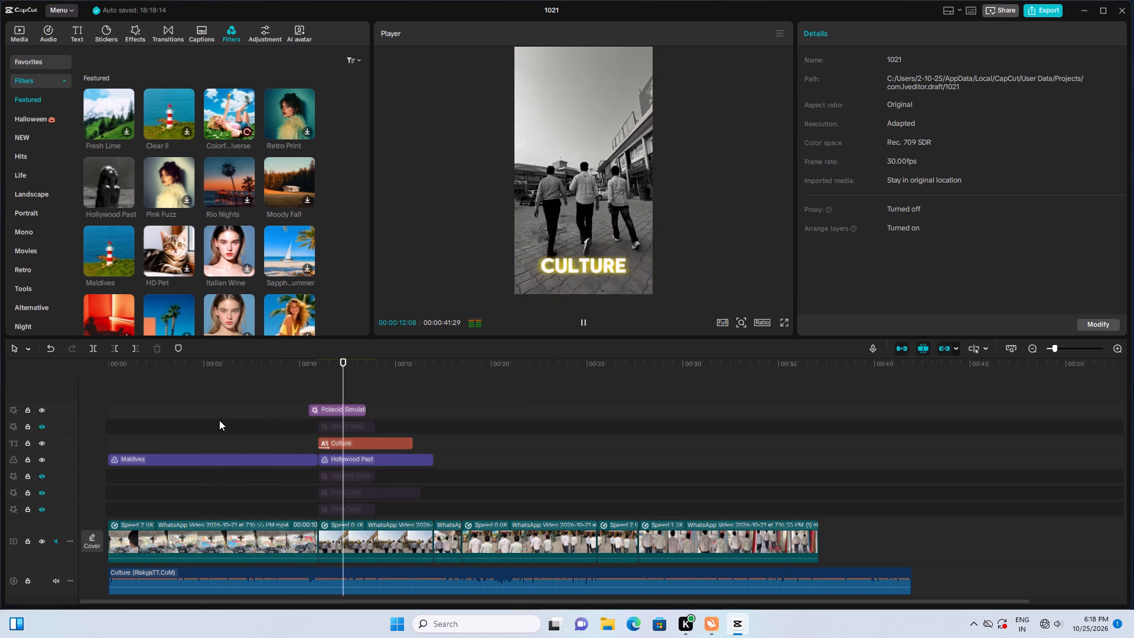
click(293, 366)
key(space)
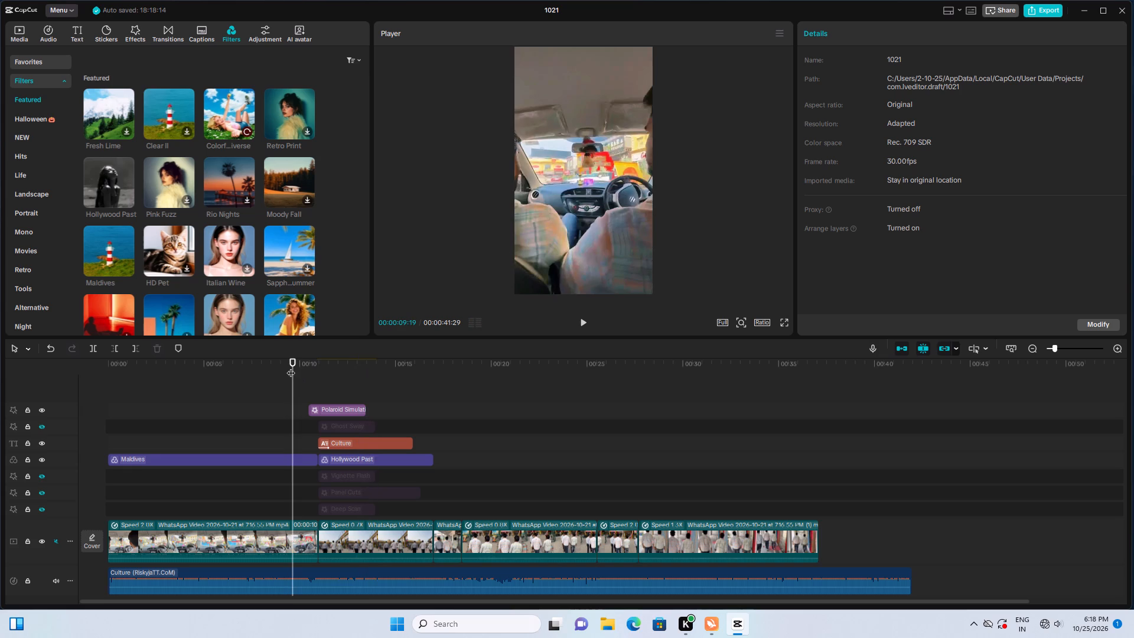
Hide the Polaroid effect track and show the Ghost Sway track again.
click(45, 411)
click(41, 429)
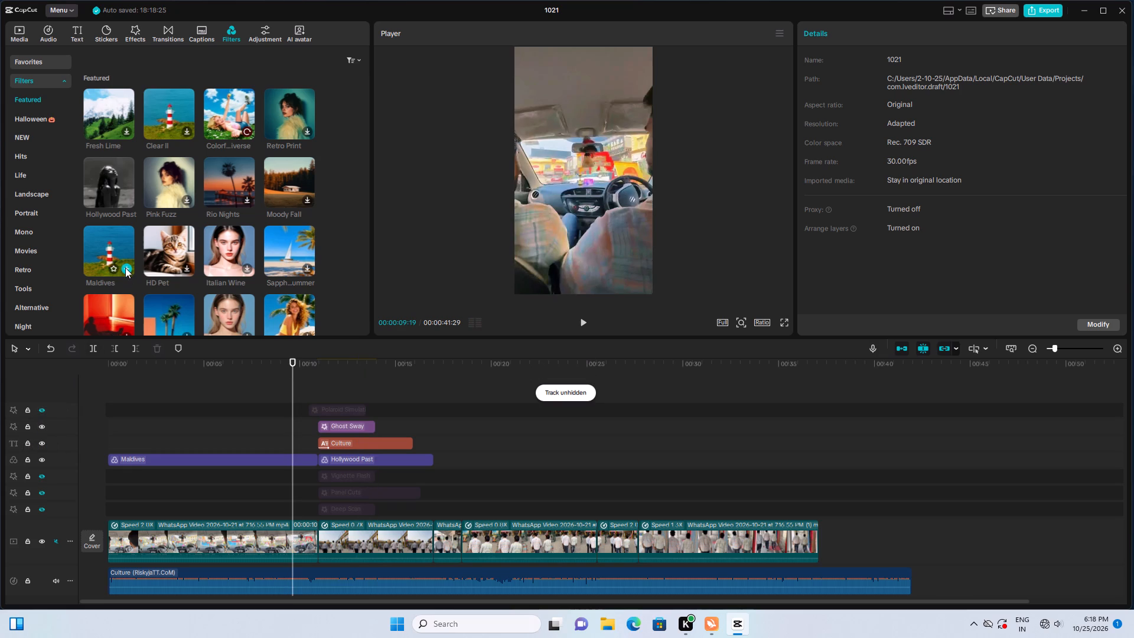
Add a second Maldives filter starting where Hollywood Past ends and extend it to the start of the 1.3x clip, about 27.7 seconds.
click(126, 264)
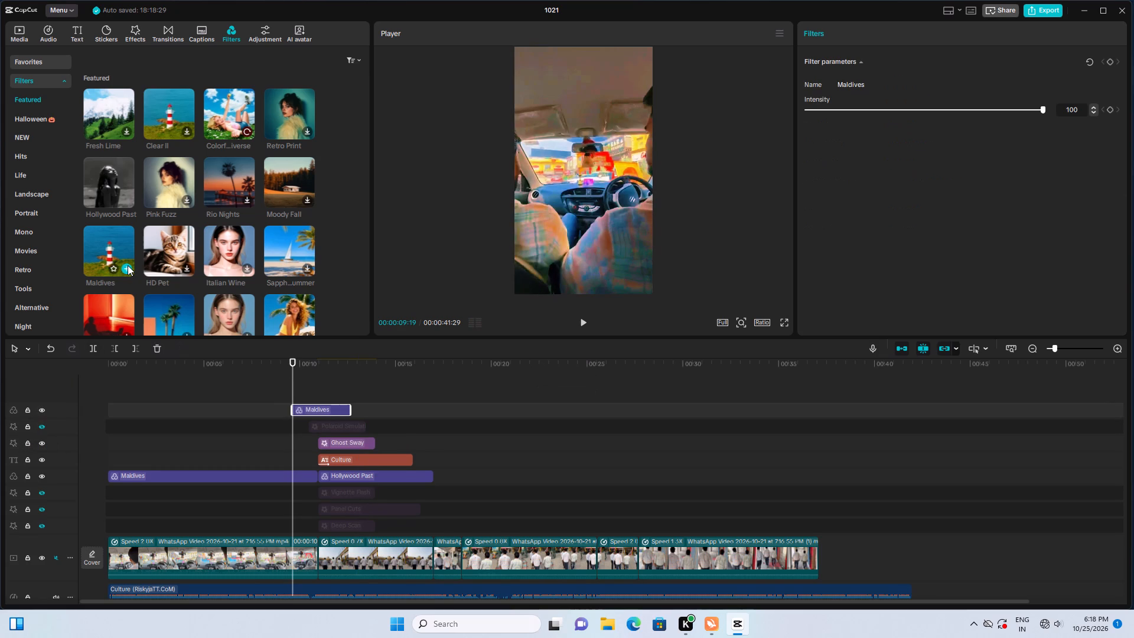
drag(313, 408, 472, 524)
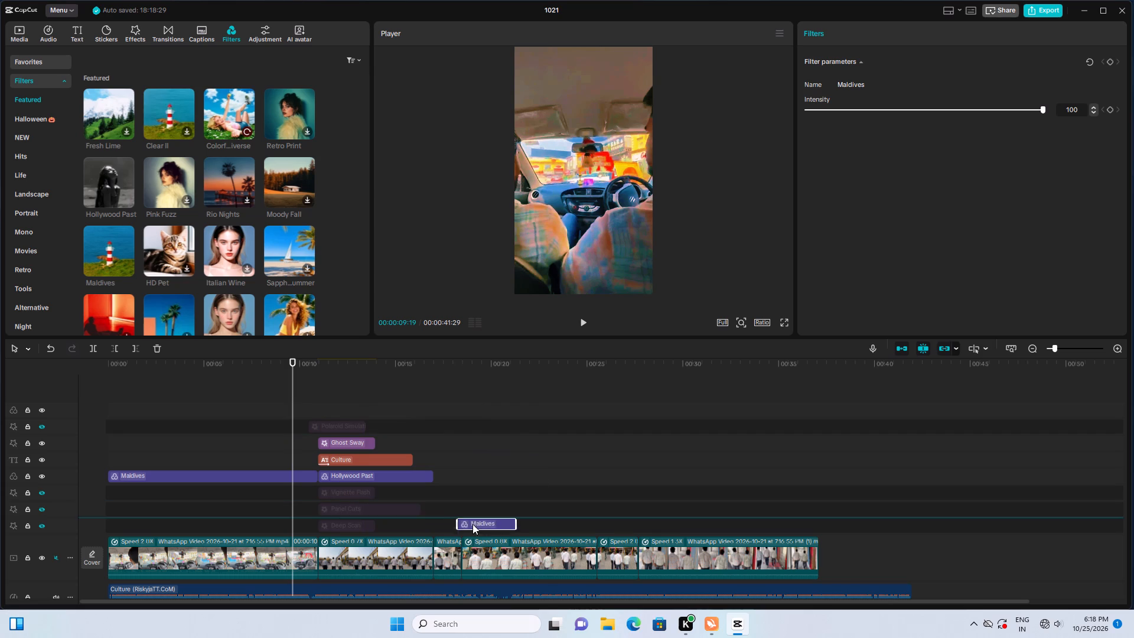
drag(472, 524, 455, 520)
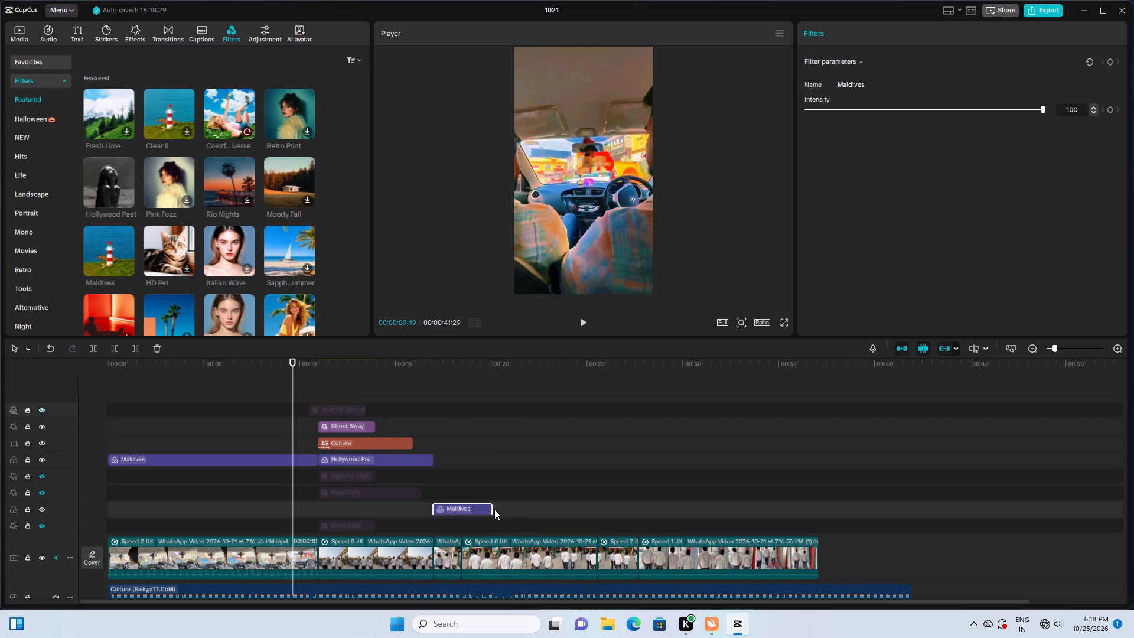
click(494, 509)
drag(488, 507, 697, 516)
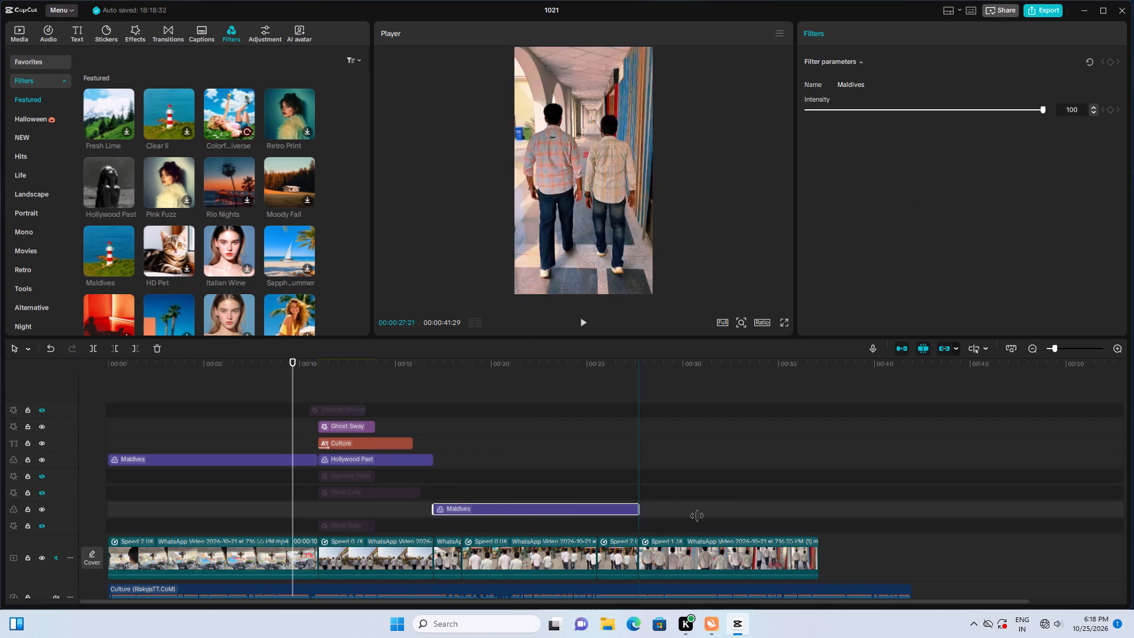
drag(697, 516, 661, 522)
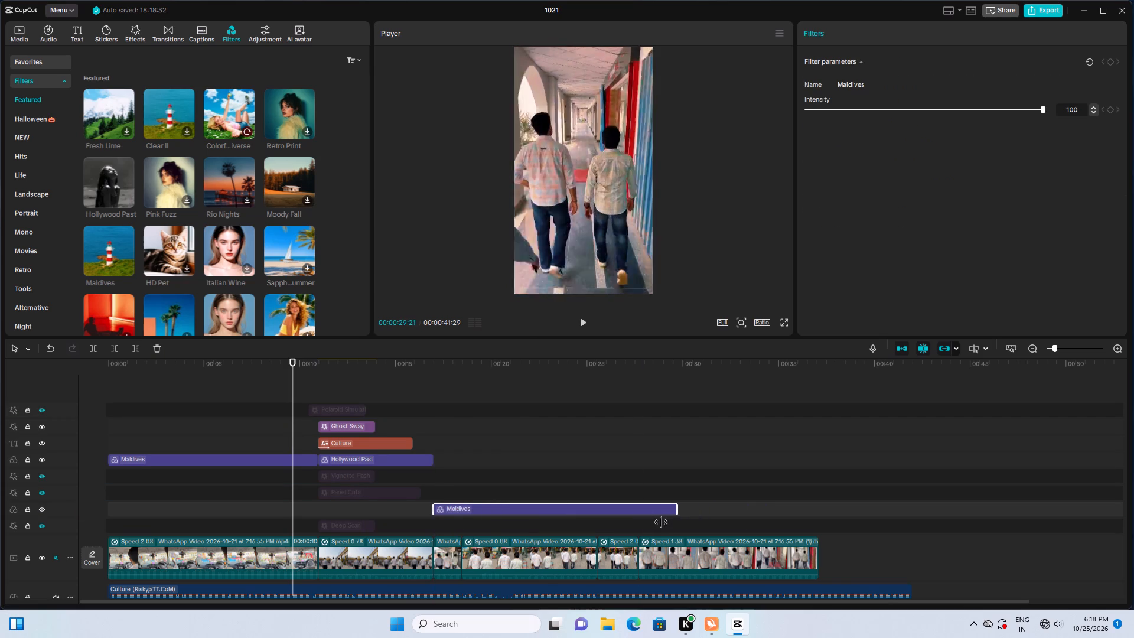
drag(661, 522, 638, 531)
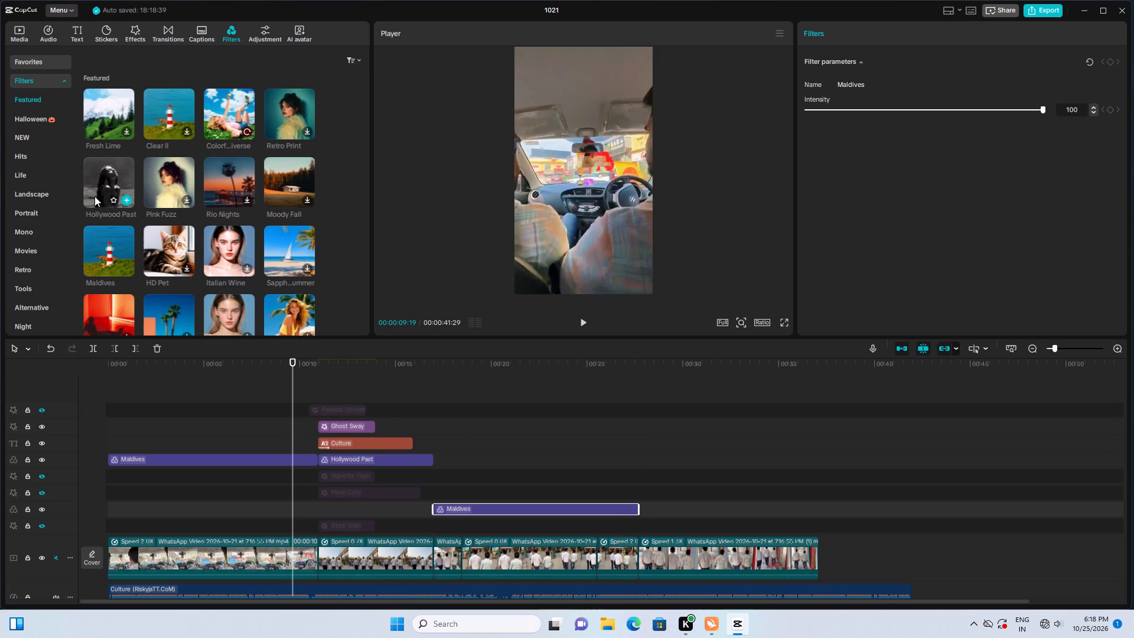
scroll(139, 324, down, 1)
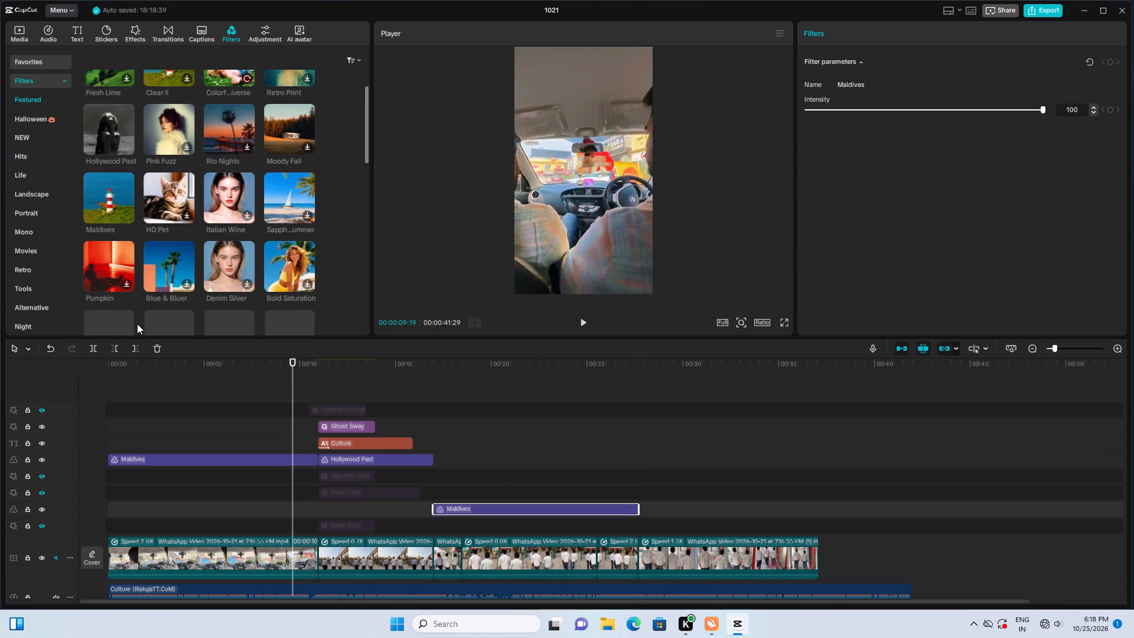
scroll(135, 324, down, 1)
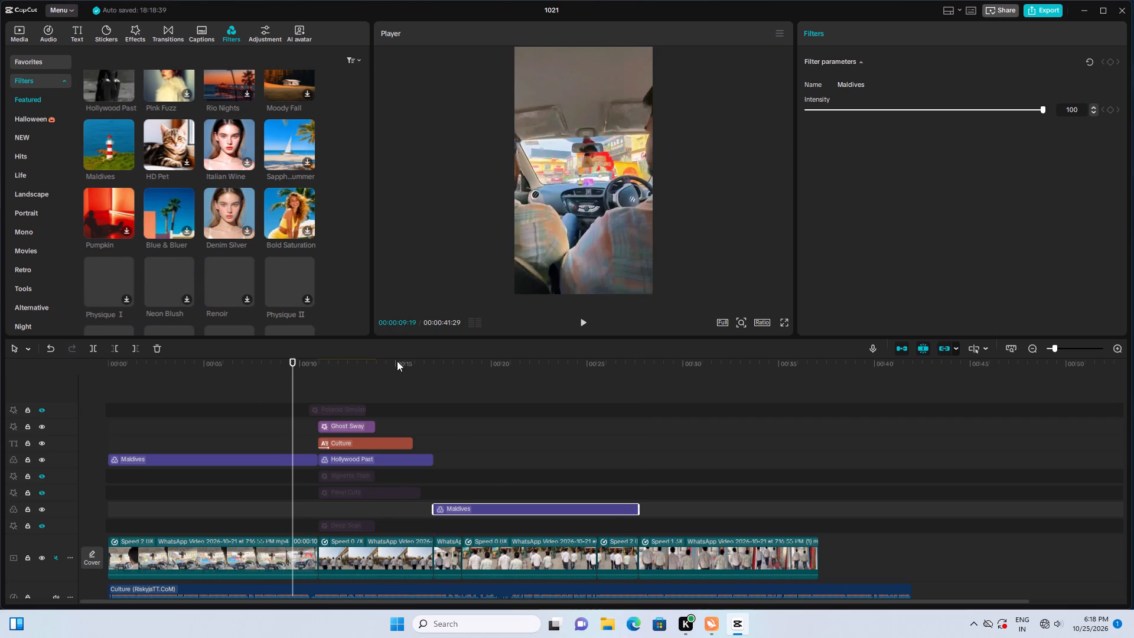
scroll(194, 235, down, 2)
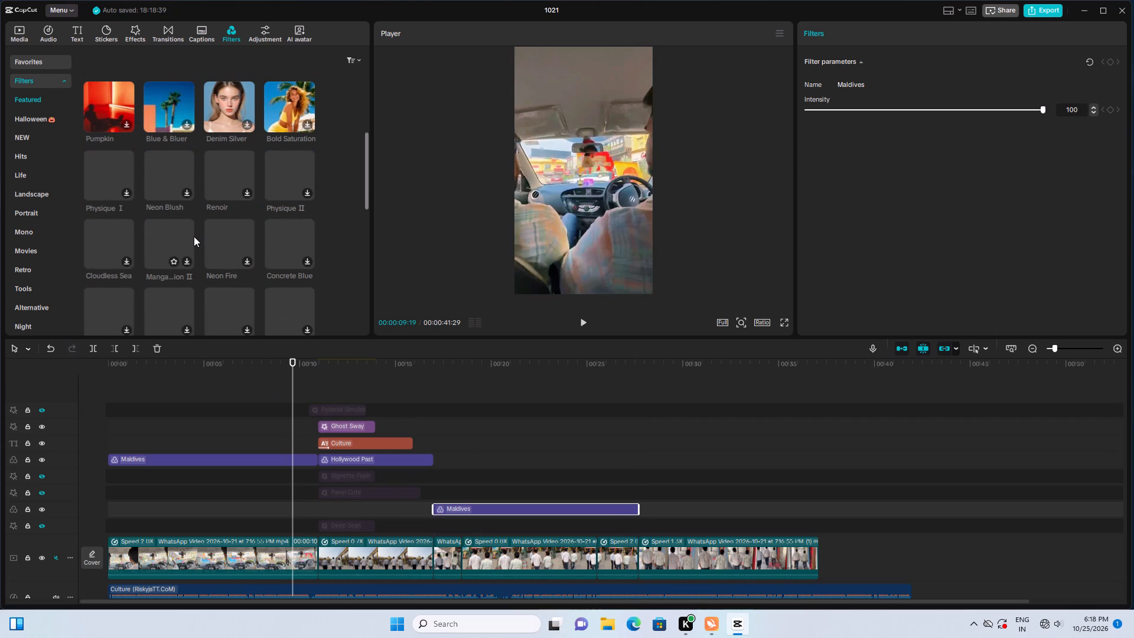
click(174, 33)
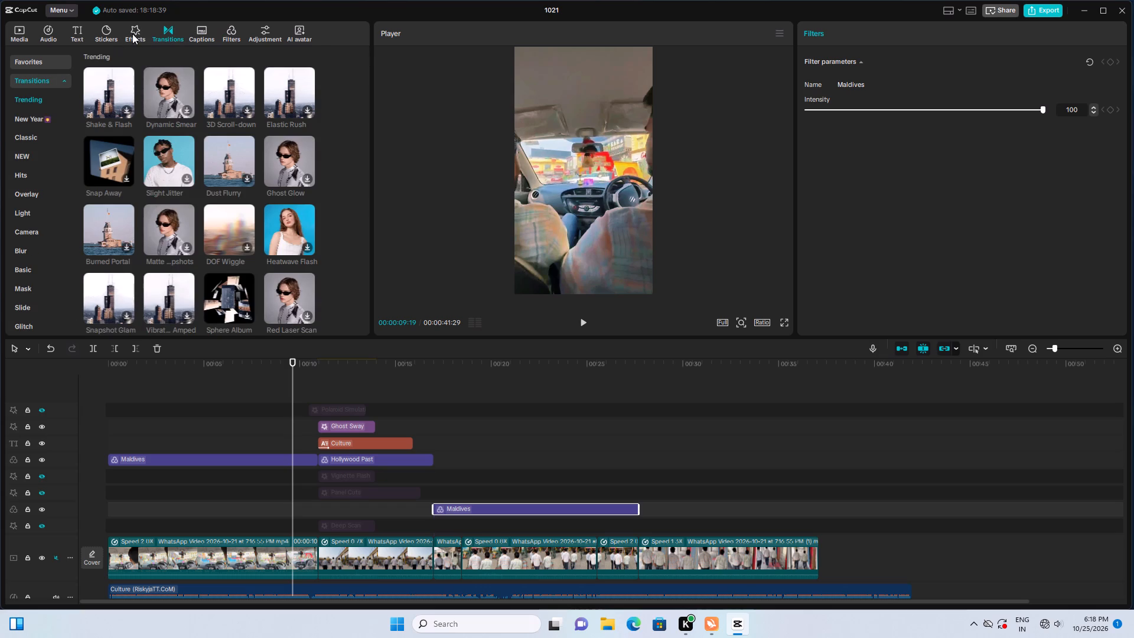
Add the Motion Blur video effect and move it to about 26 seconds on the hidden effect track above the second Maldives filter.
click(132, 34)
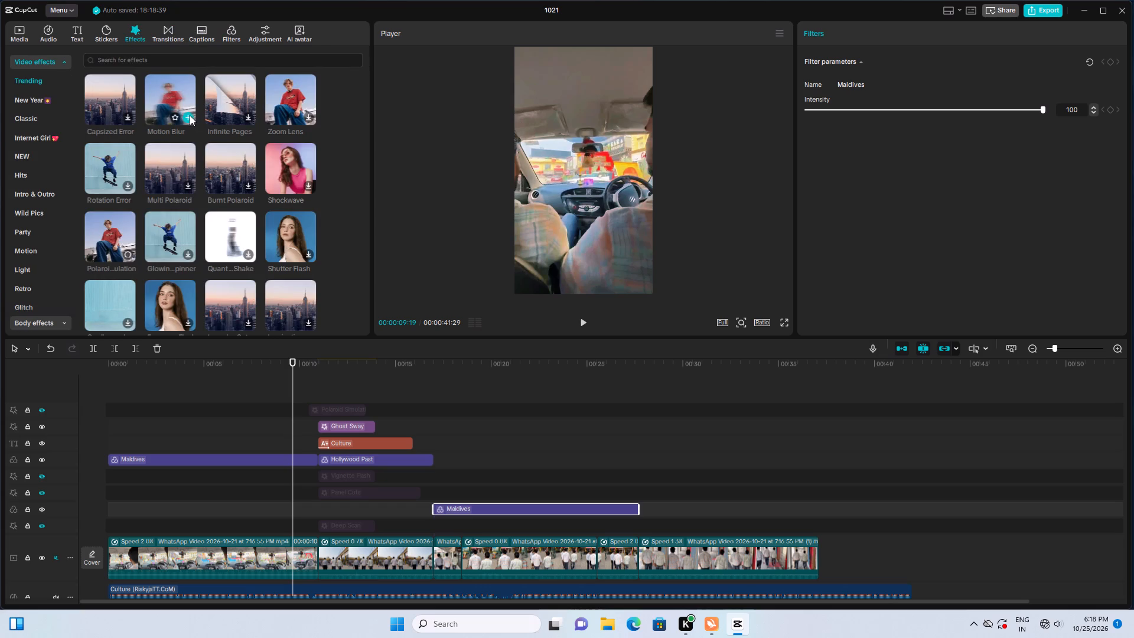
click(188, 121)
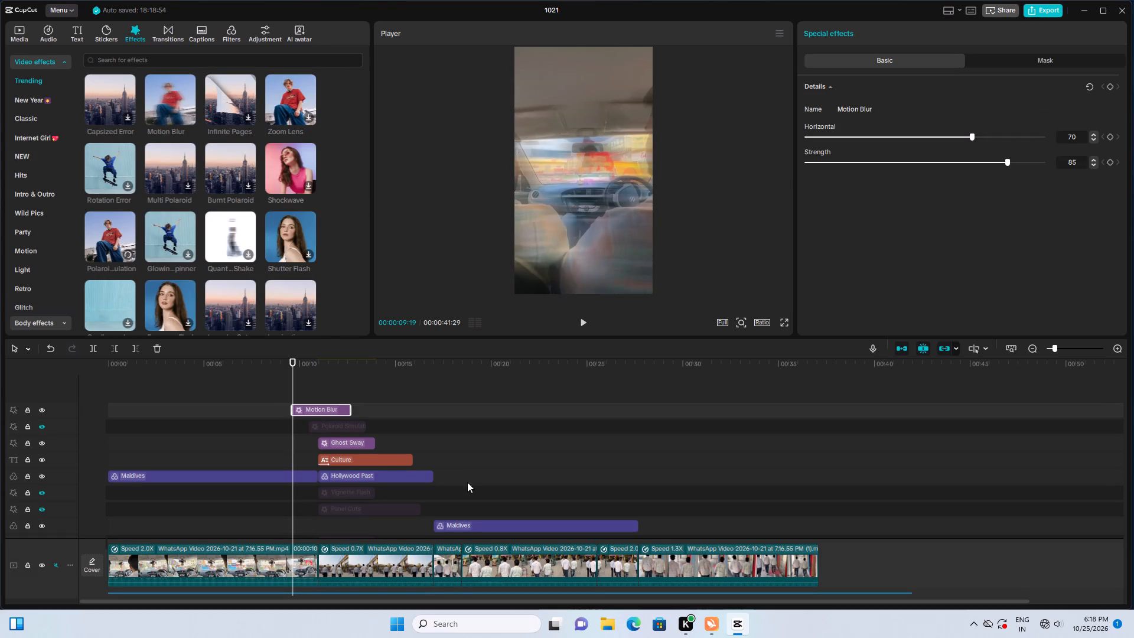
drag(331, 406, 490, 503)
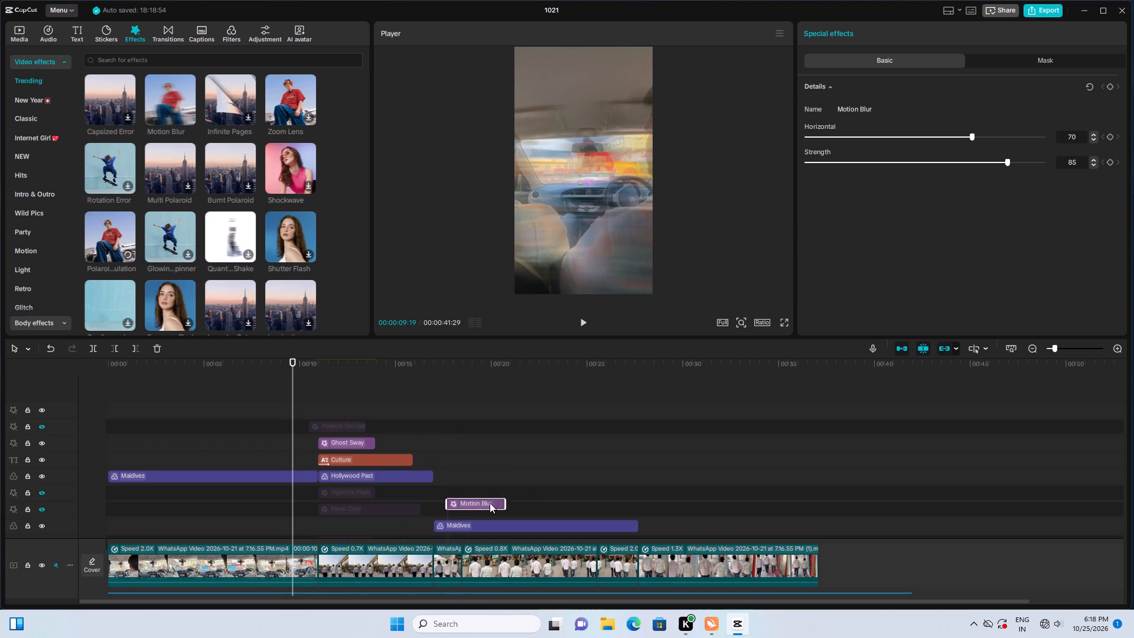
drag(490, 503, 647, 504)
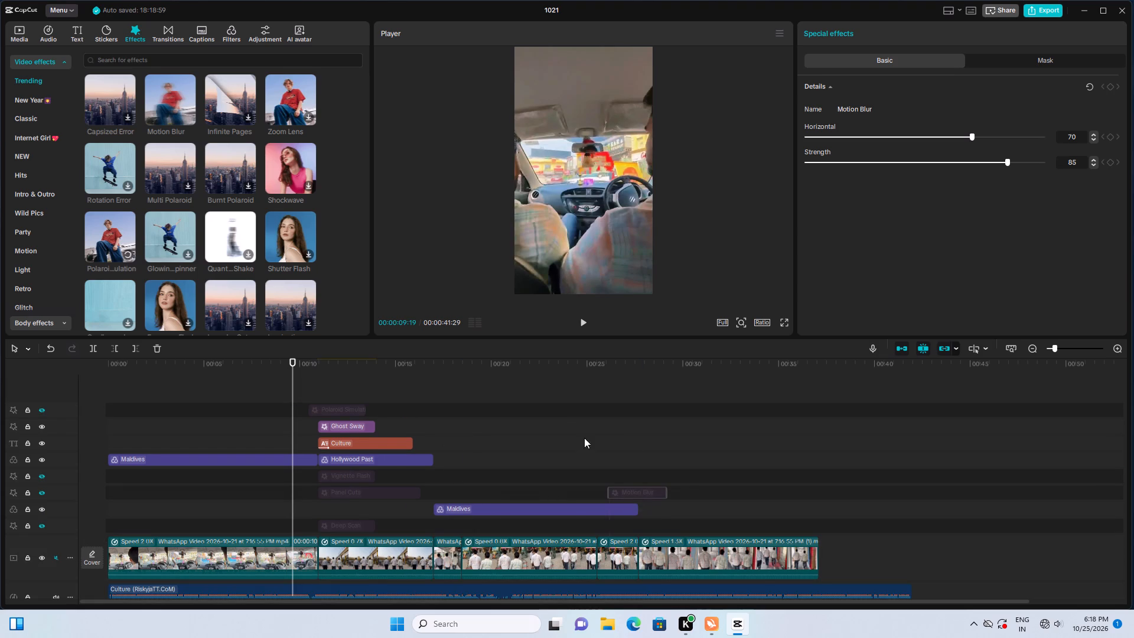
Preview the video in full screen from the beginning to about 25 seconds, then return to the editor and pause.
click(786, 324)
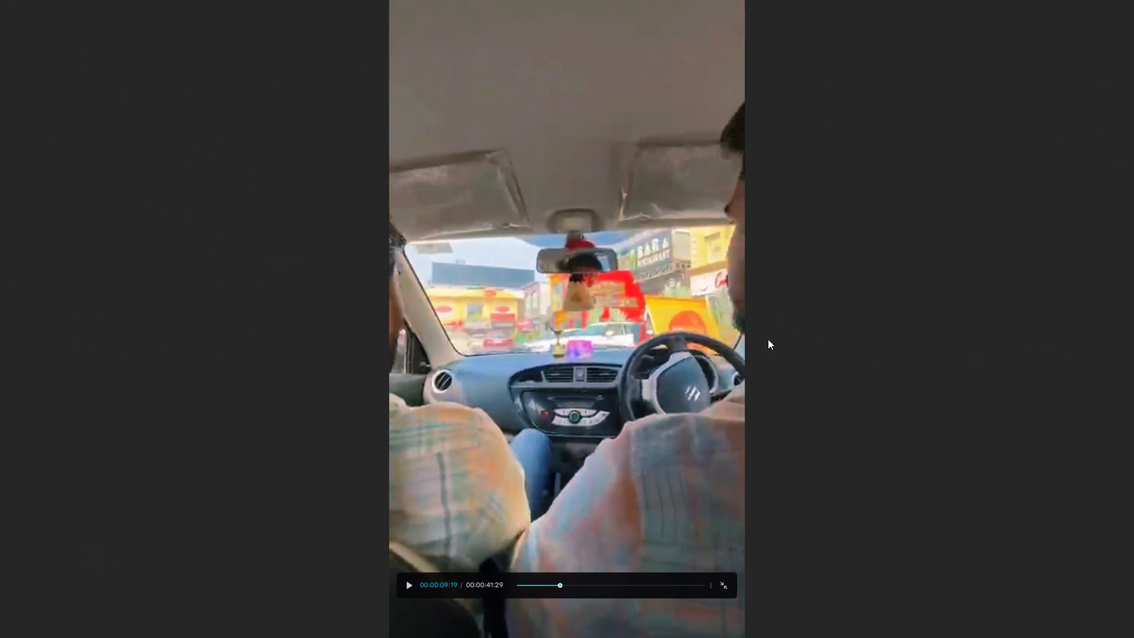
drag(530, 585, 509, 588)
key(space)
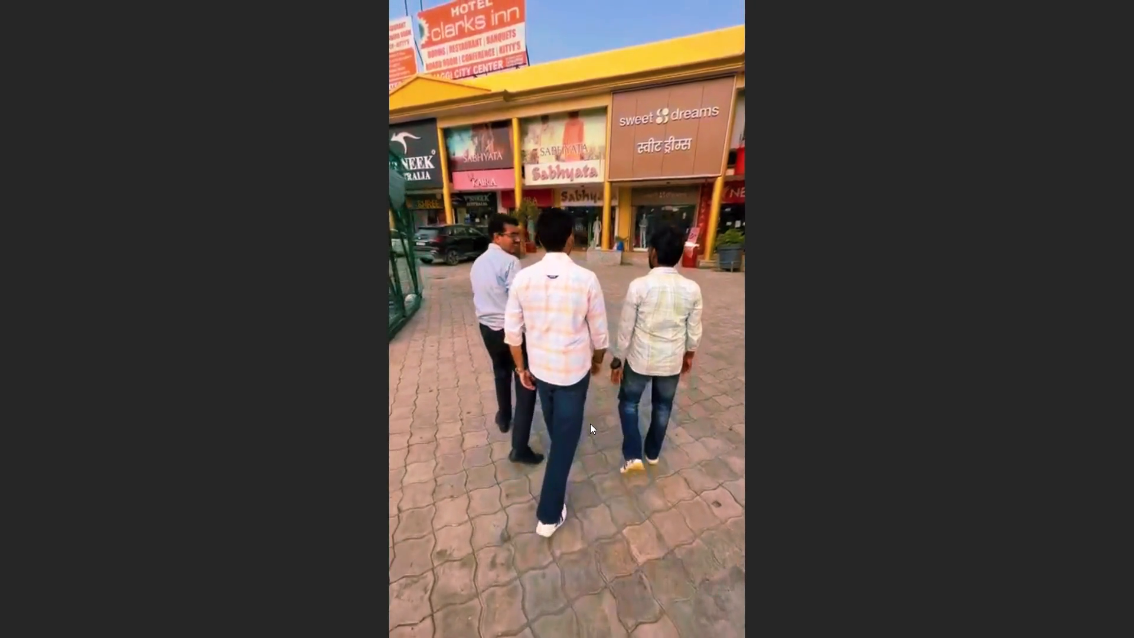
key(Escape)
key(space)
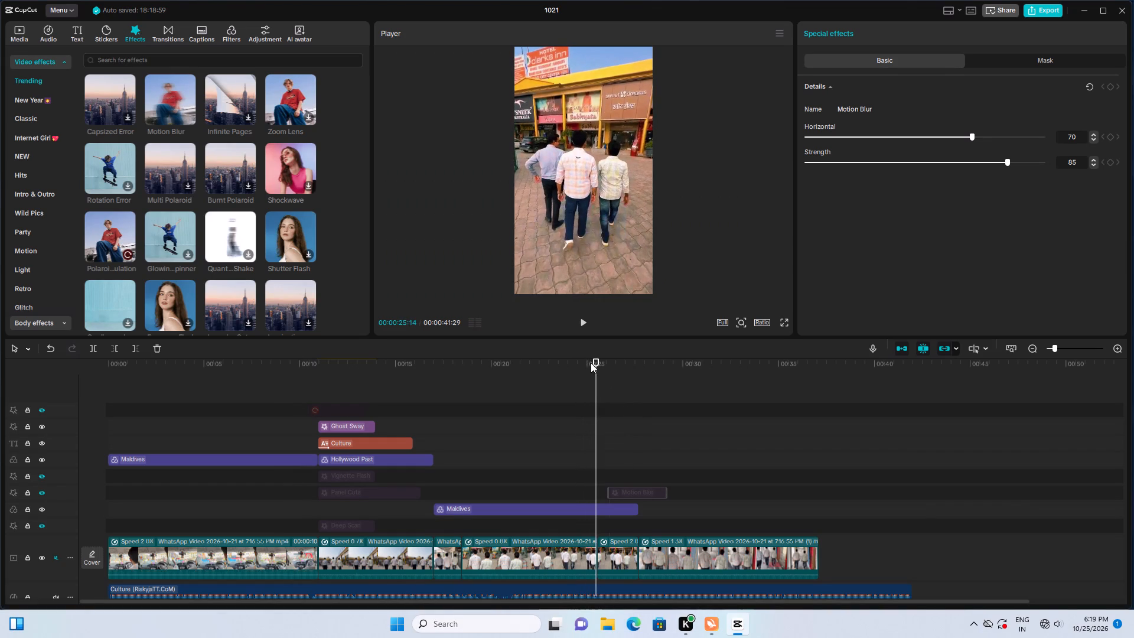
Replay the 0.8x walking clip from about 20.7 seconds and set the playhead at about 21 seconds.
drag(591, 362, 506, 367)
key(space)
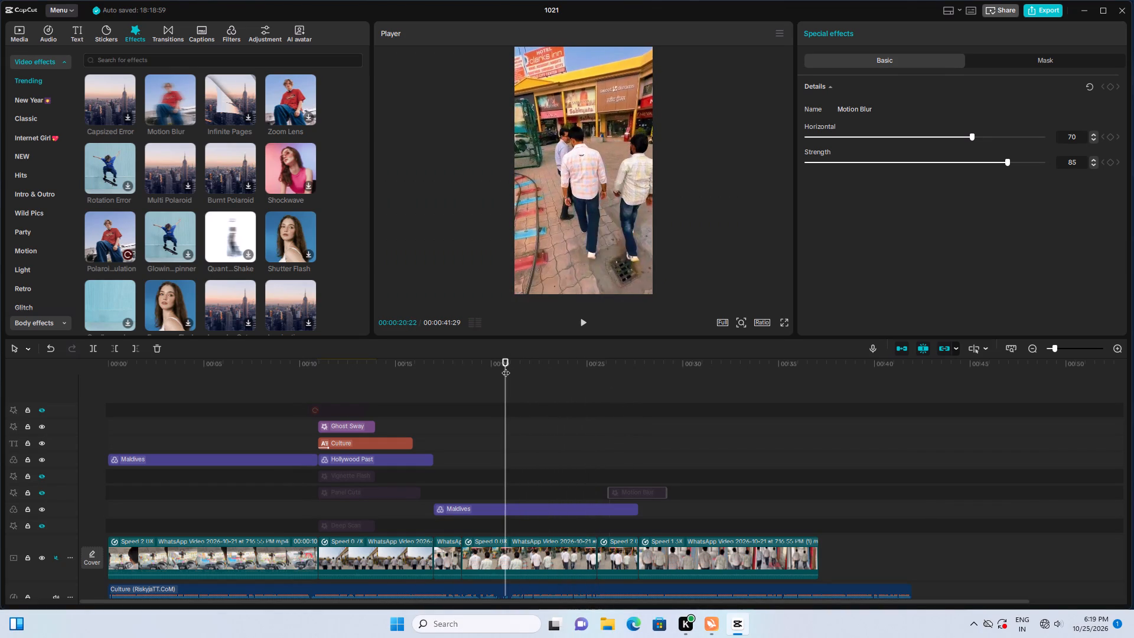
key(space)
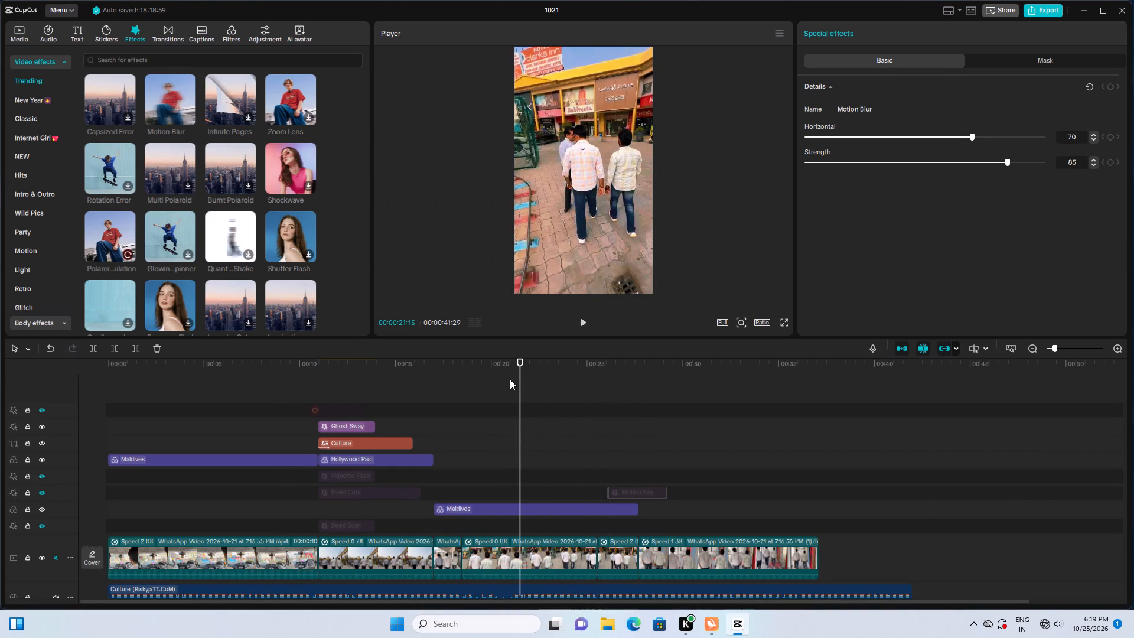
drag(520, 361, 511, 366)
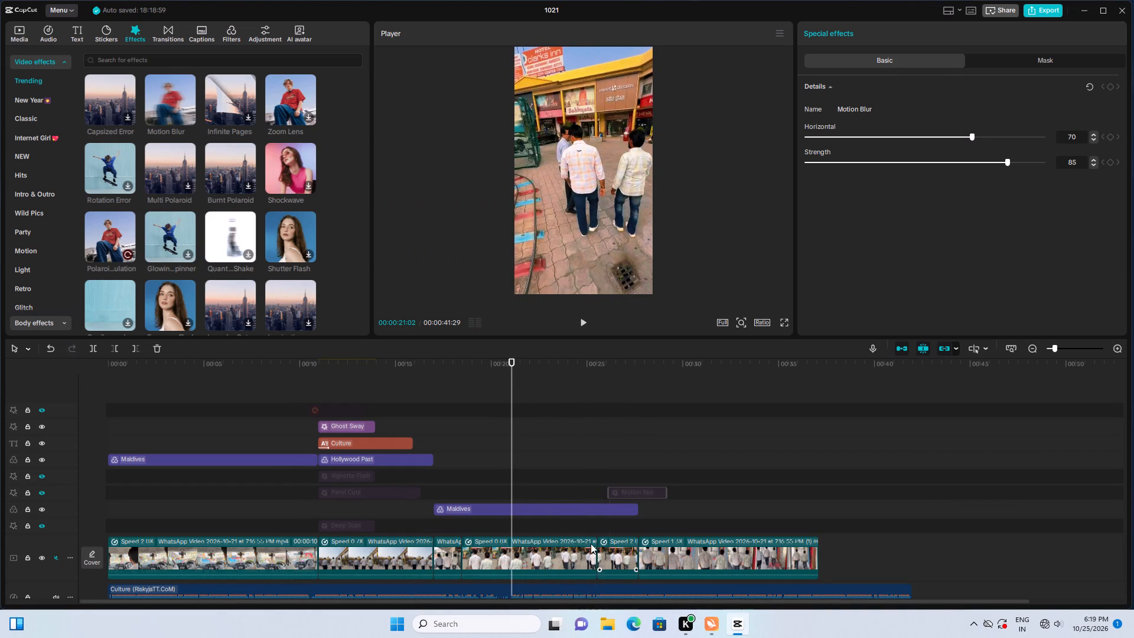
Trim the end of the 0.8x walking clip back to the playhead at about 21 seconds.
click(561, 543)
drag(597, 554, 592, 554)
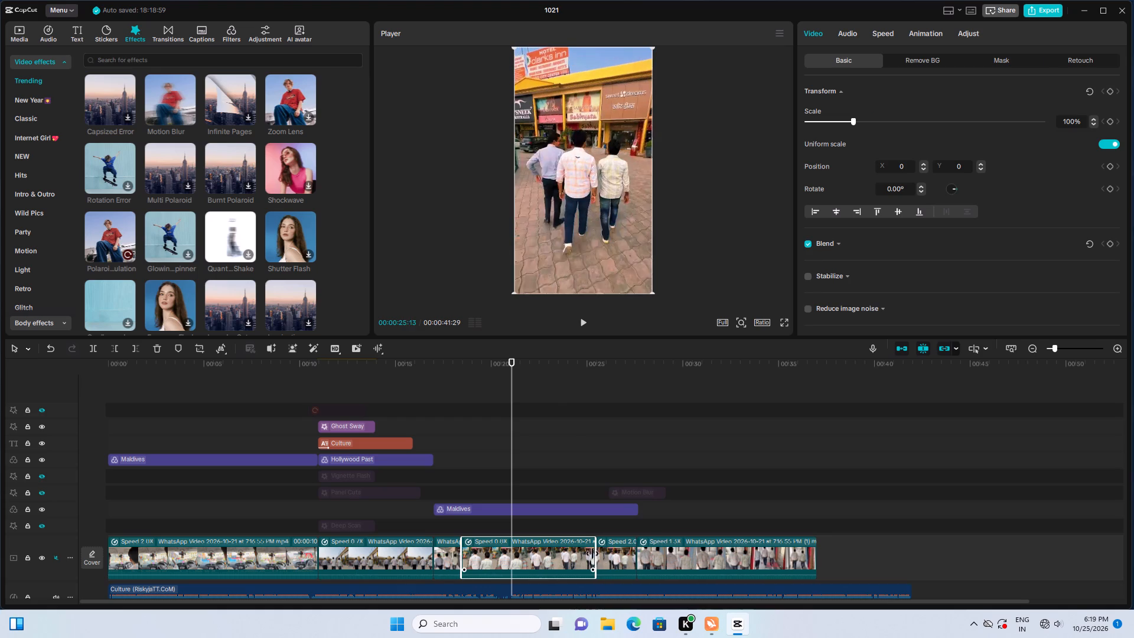
drag(592, 554, 512, 552)
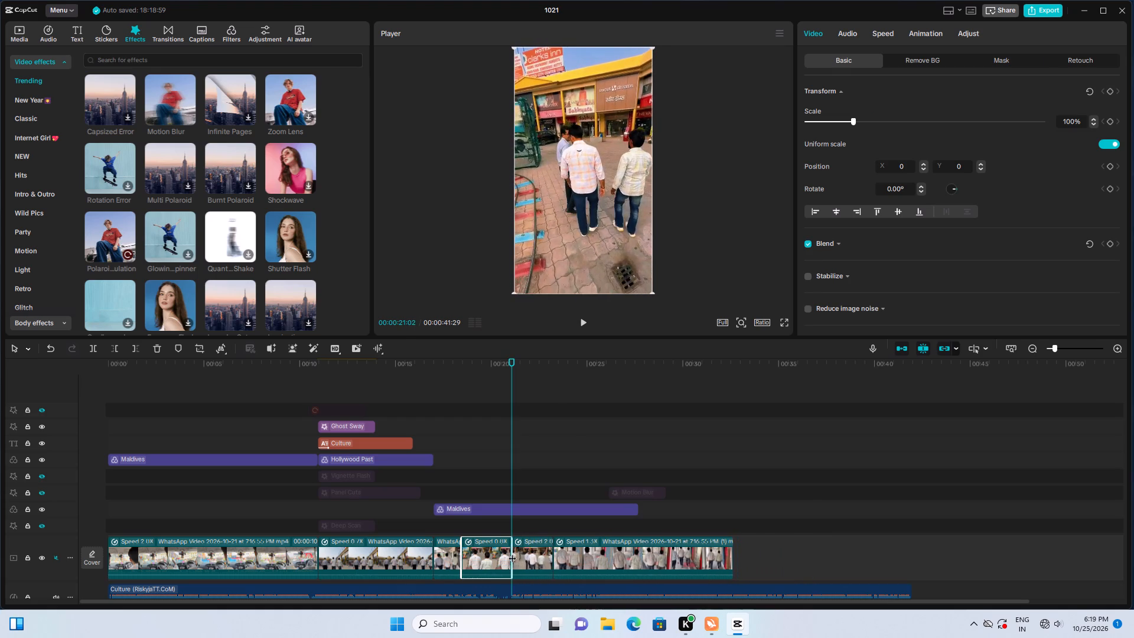
Move the Motion Blur effect to the start of the second 2.0x clip, about 21 seconds, on a visible track below the Culture caption.
click(550, 491)
drag(550, 491, 543, 491)
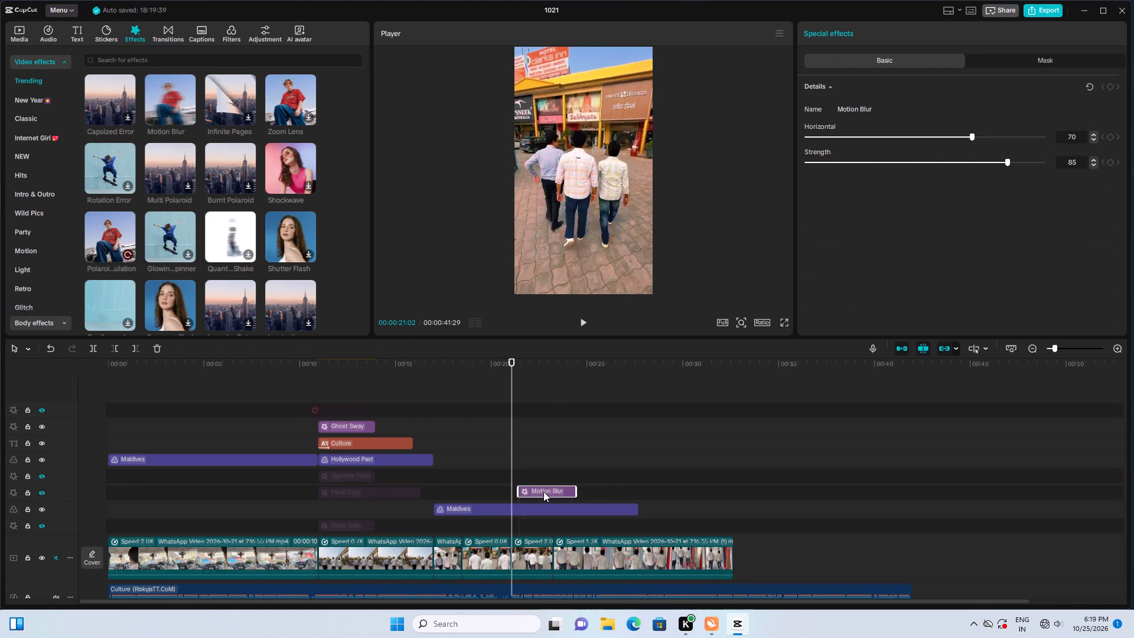
drag(543, 491, 534, 491)
key(space)
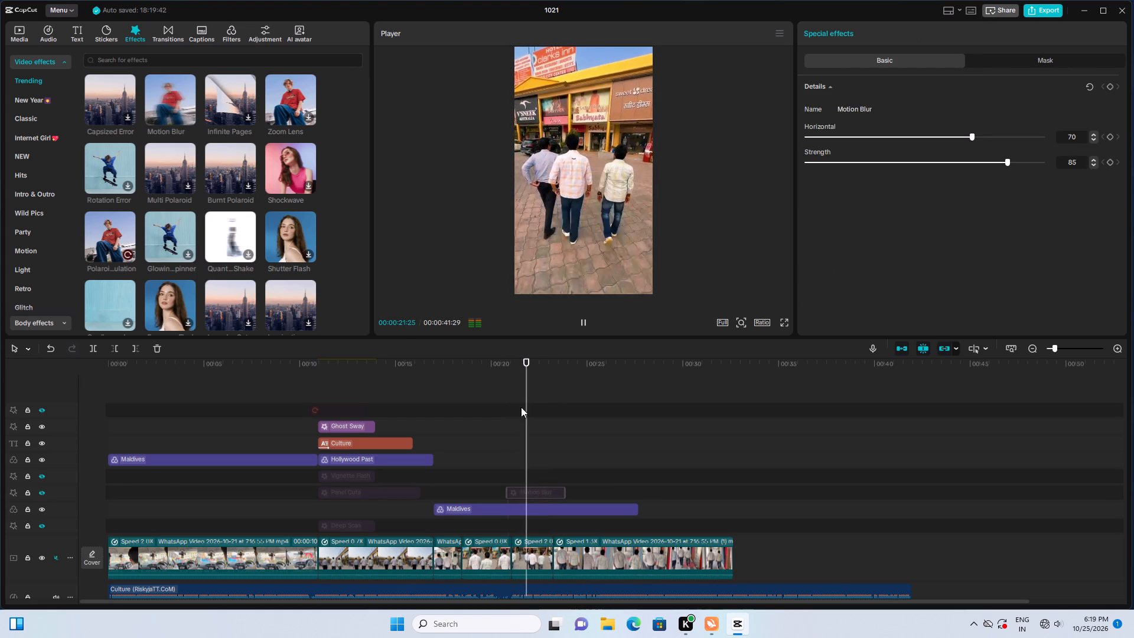
drag(535, 395, 461, 394)
click(467, 369)
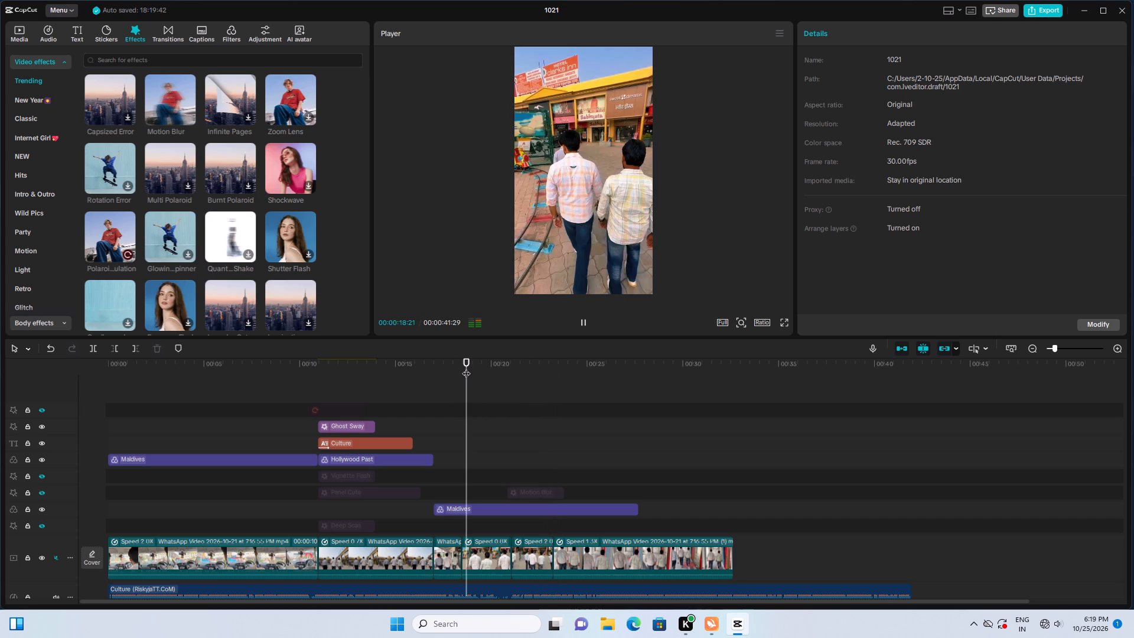
key(space)
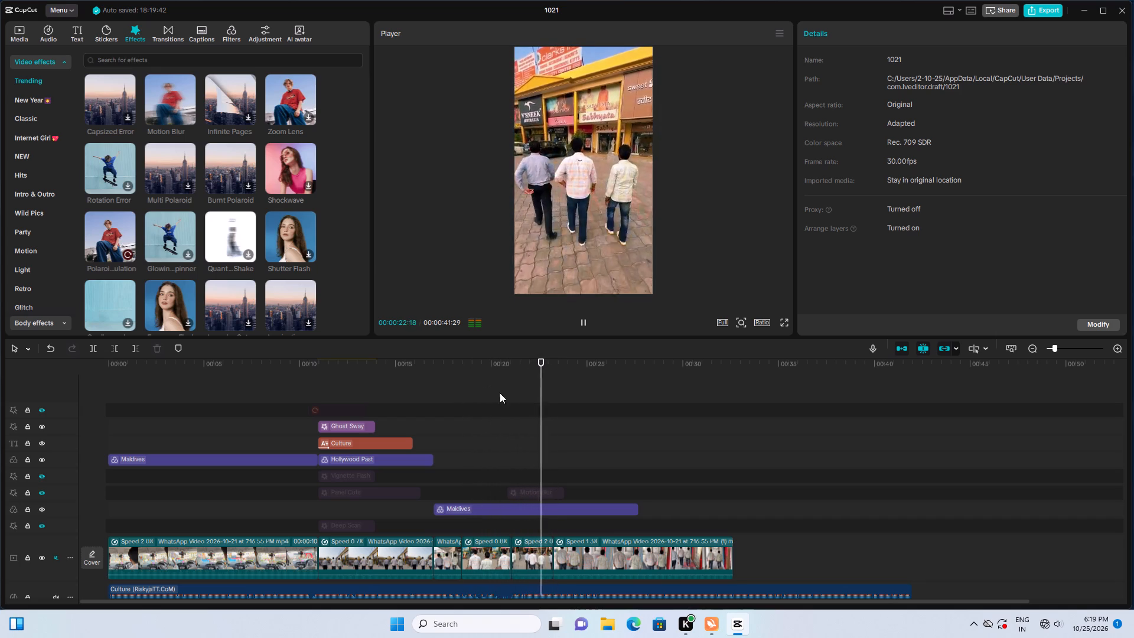
key(space)
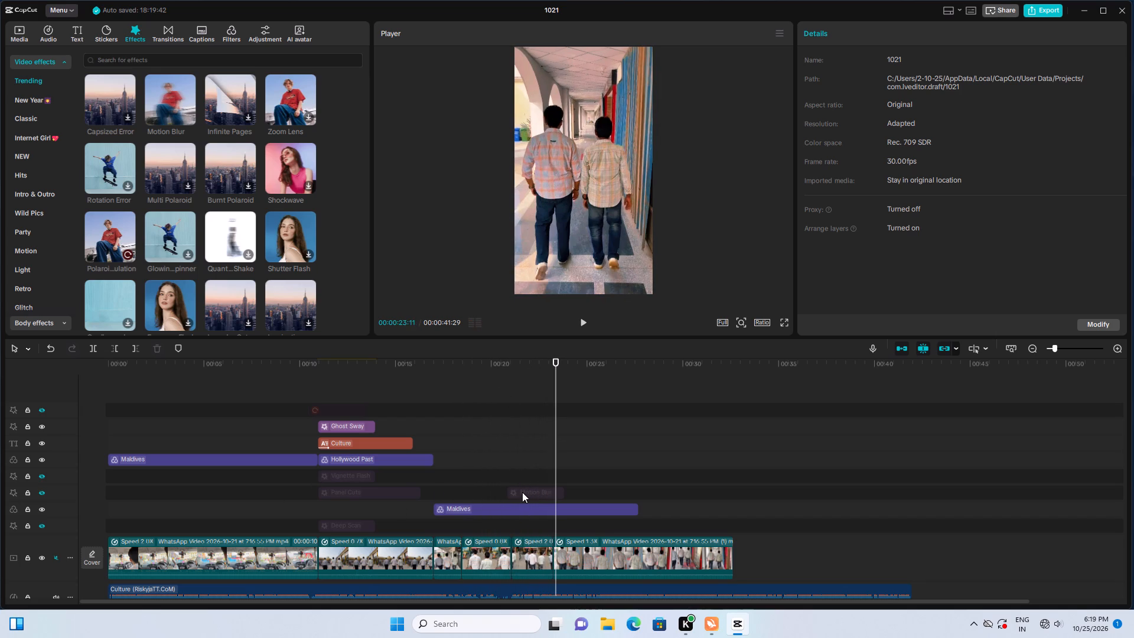
click(522, 492)
drag(522, 493, 524, 474)
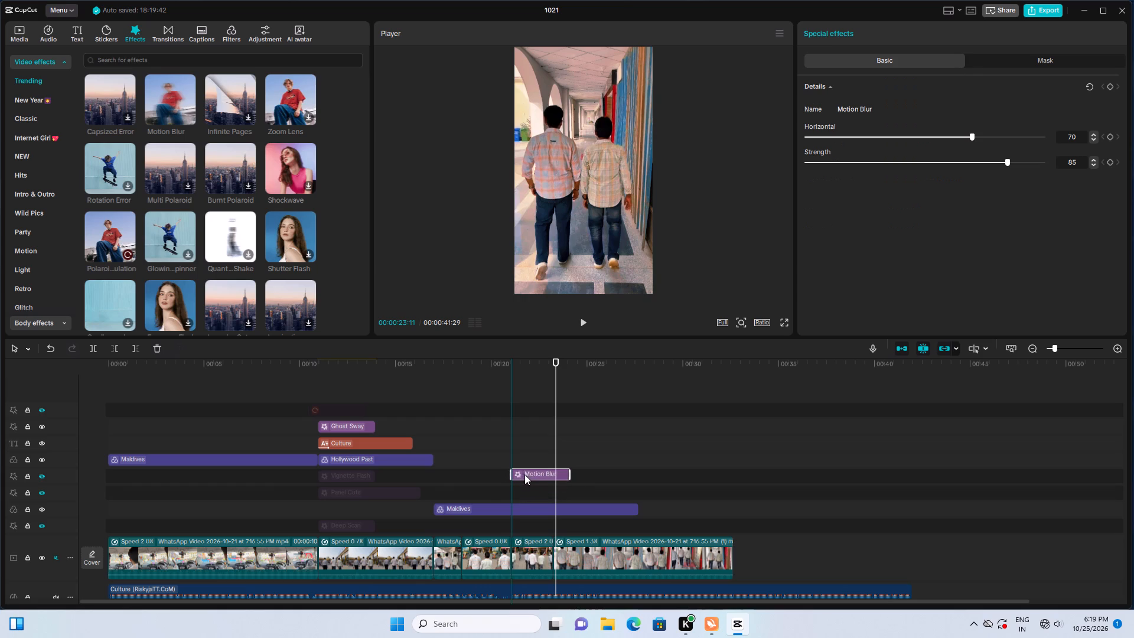
drag(524, 474, 525, 464)
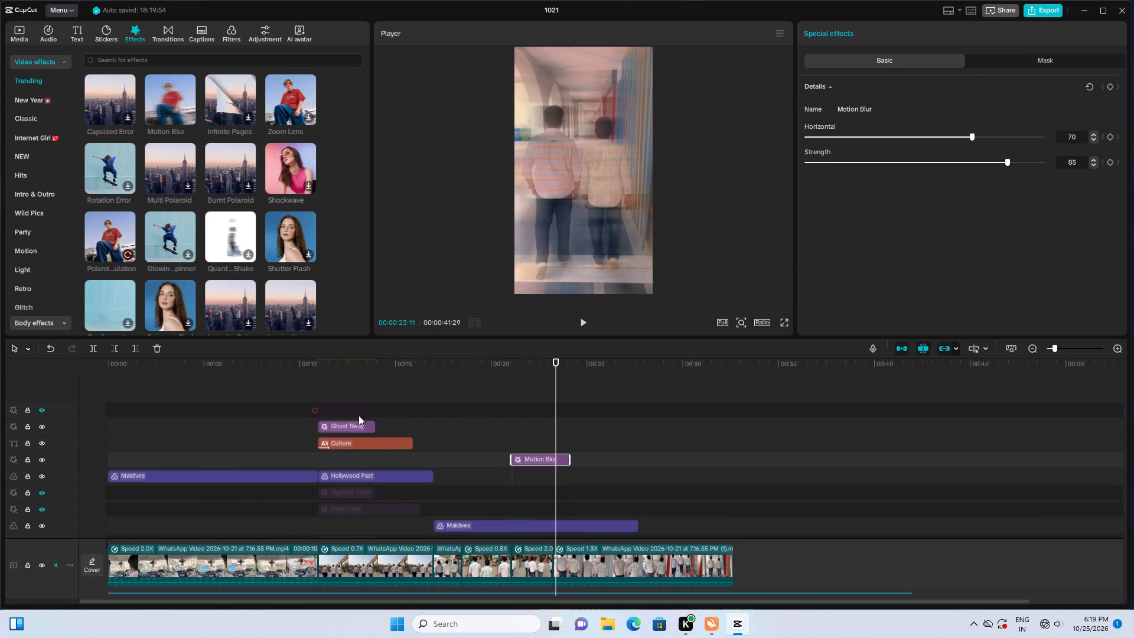
Shorten the Ghost Sway effect from its end so it stops at about 13.5 seconds.
click(384, 574)
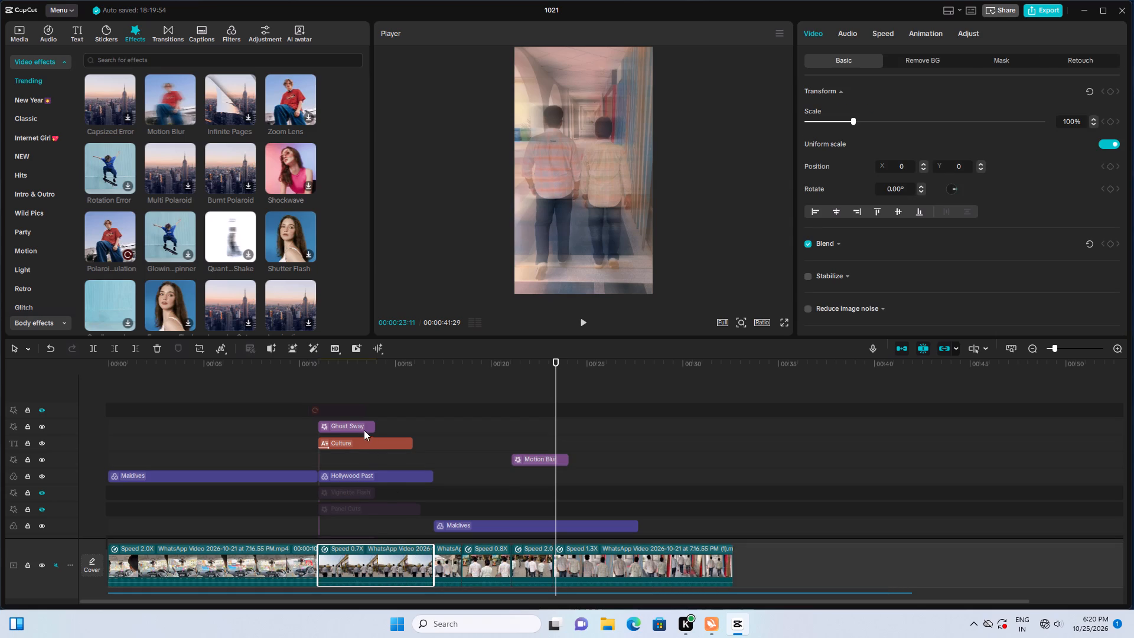
click(361, 425)
drag(376, 426, 370, 426)
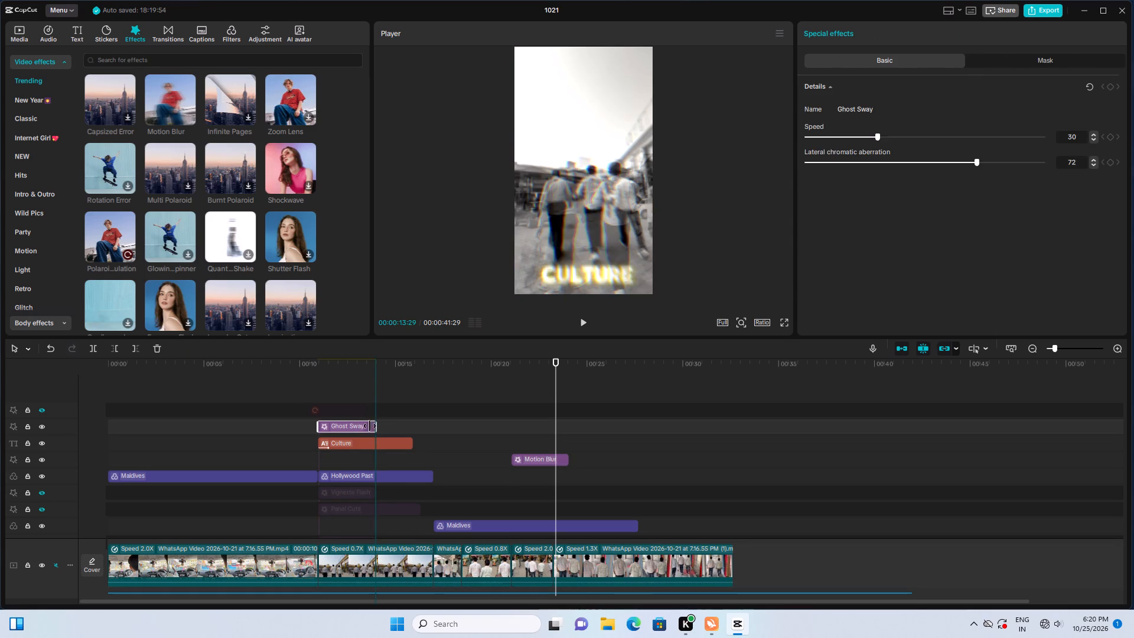
drag(370, 426, 362, 426)
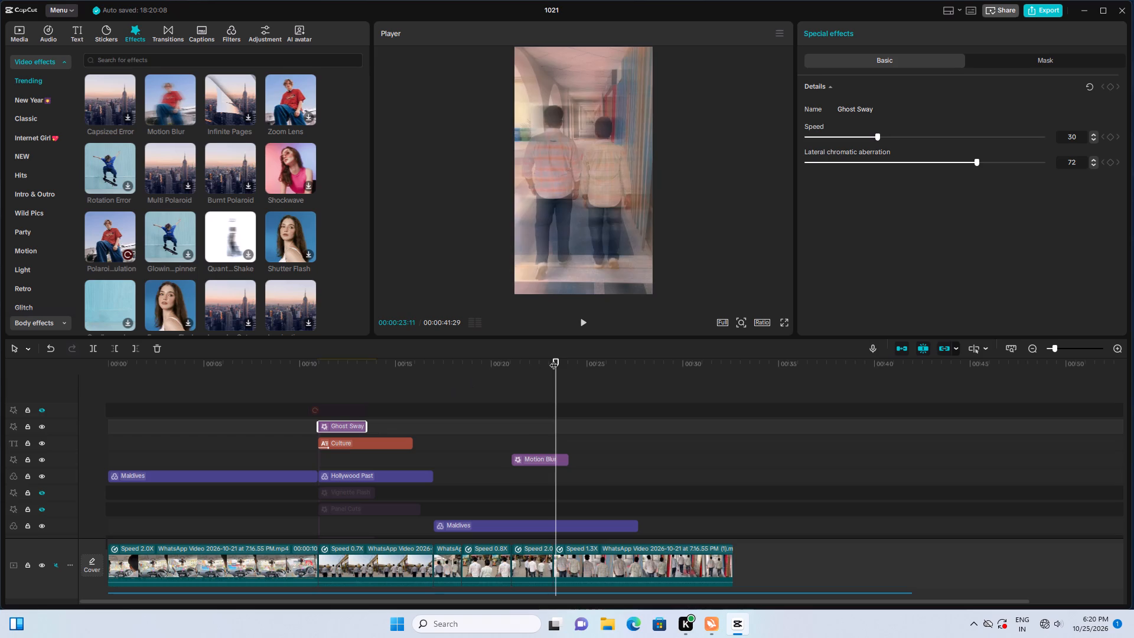
Preview the video in full screen from the beginning into the final corridor clip, then return to the editor.
drag(555, 360, 154, 375)
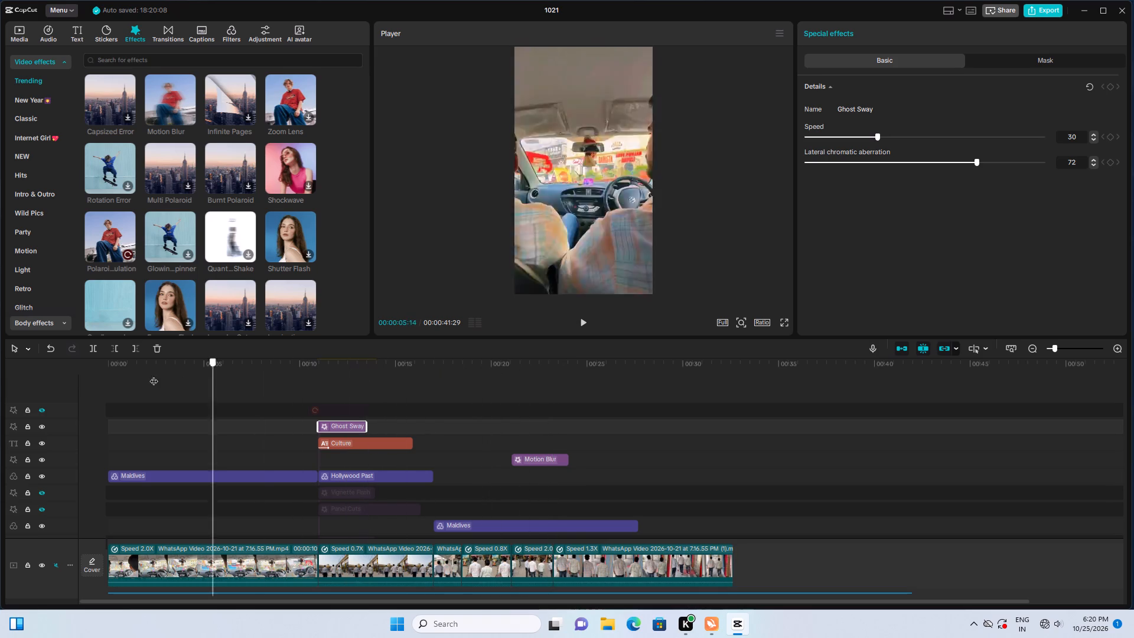
drag(154, 375, 93, 357)
click(778, 317)
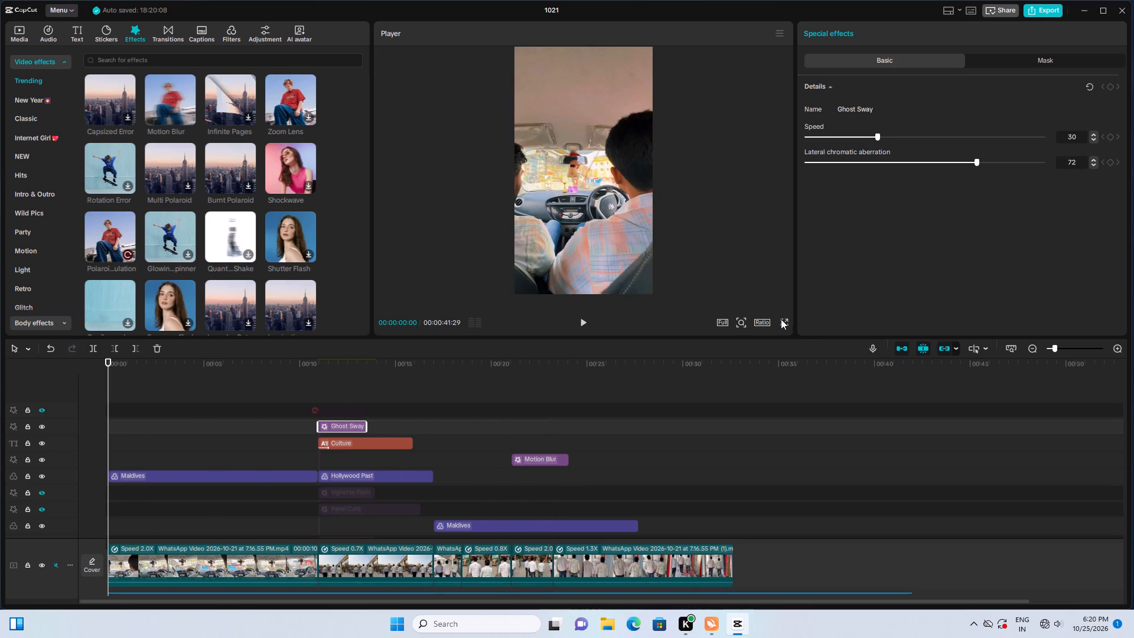
click(781, 323)
key(space)
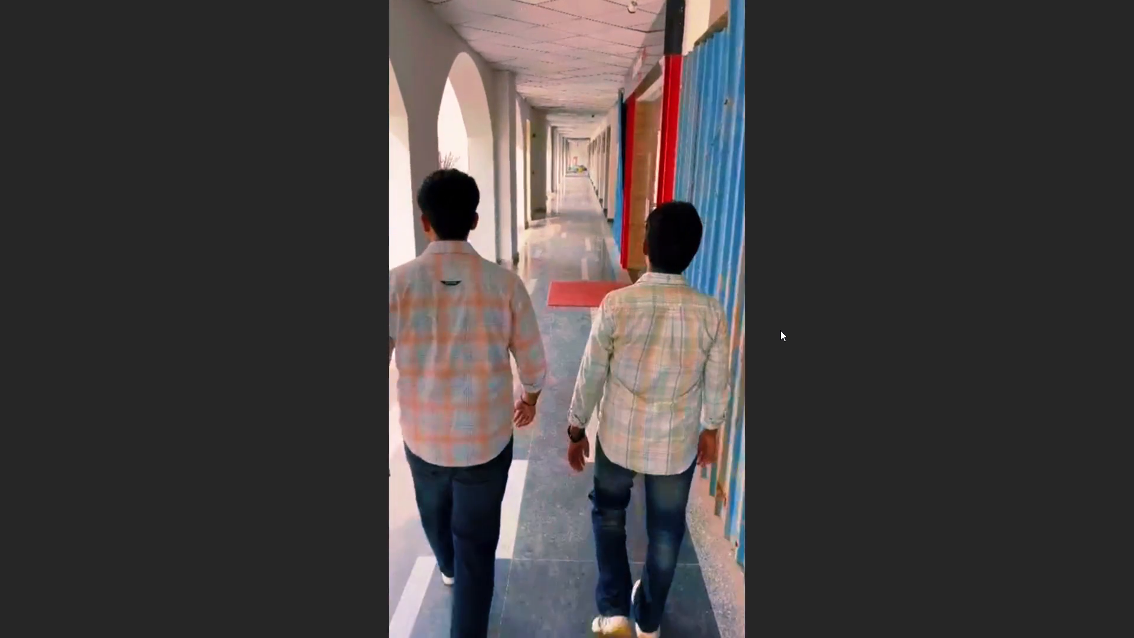
key(Escape)
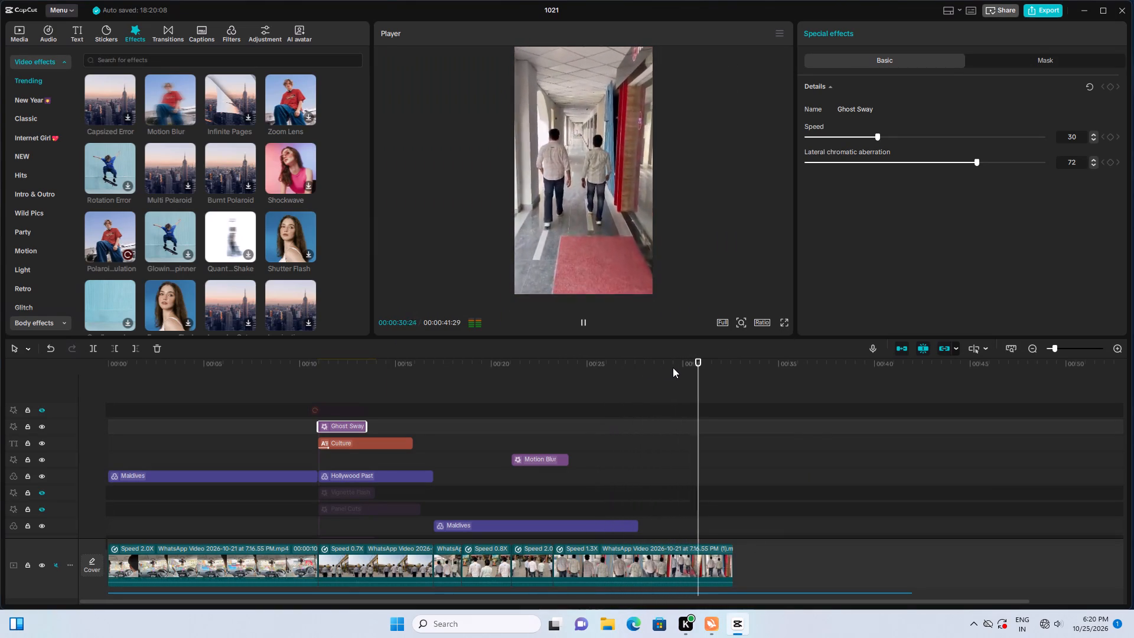
Add the Mini Zoom video effect, place it on the Motion Blur track at about 27.7 seconds, and play it back.
drag(709, 363, 618, 371)
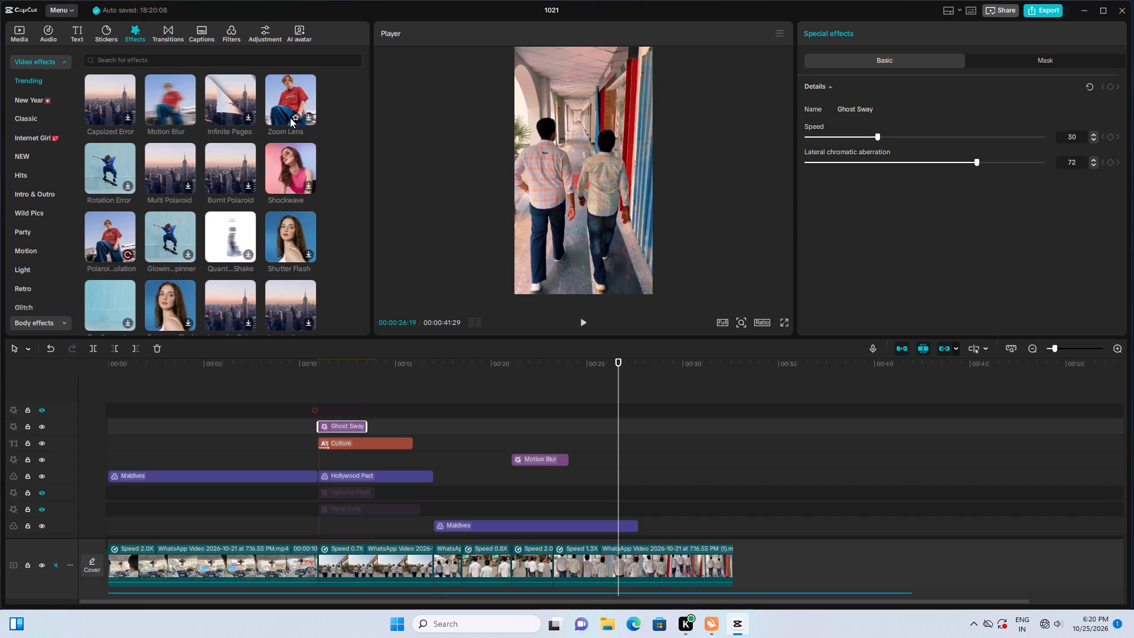
scroll(215, 297, down, 2)
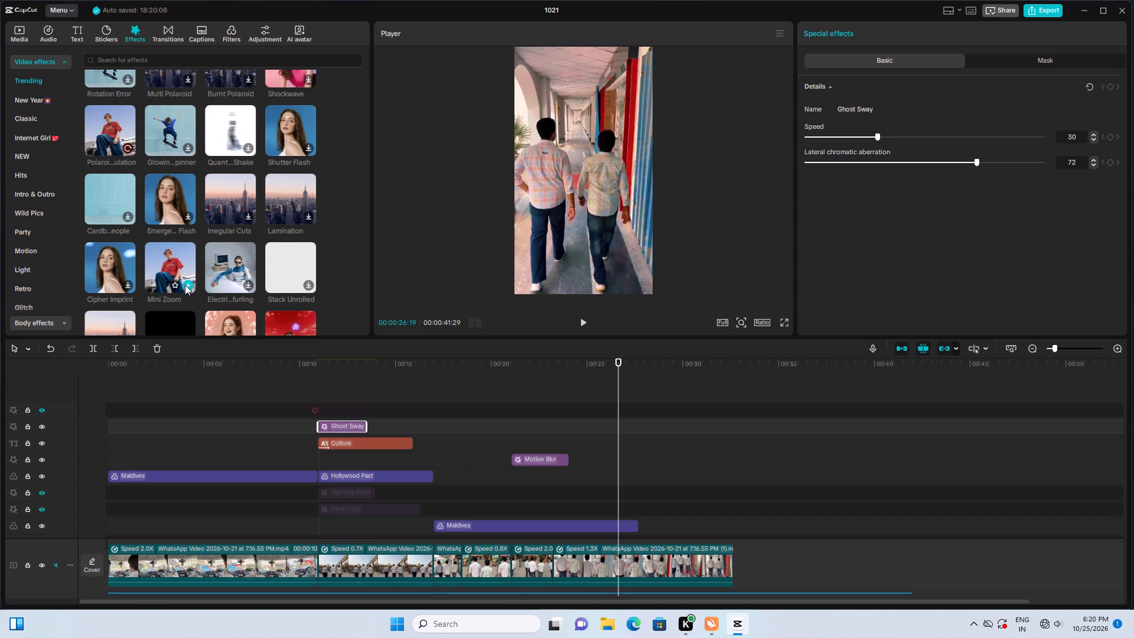
click(185, 285)
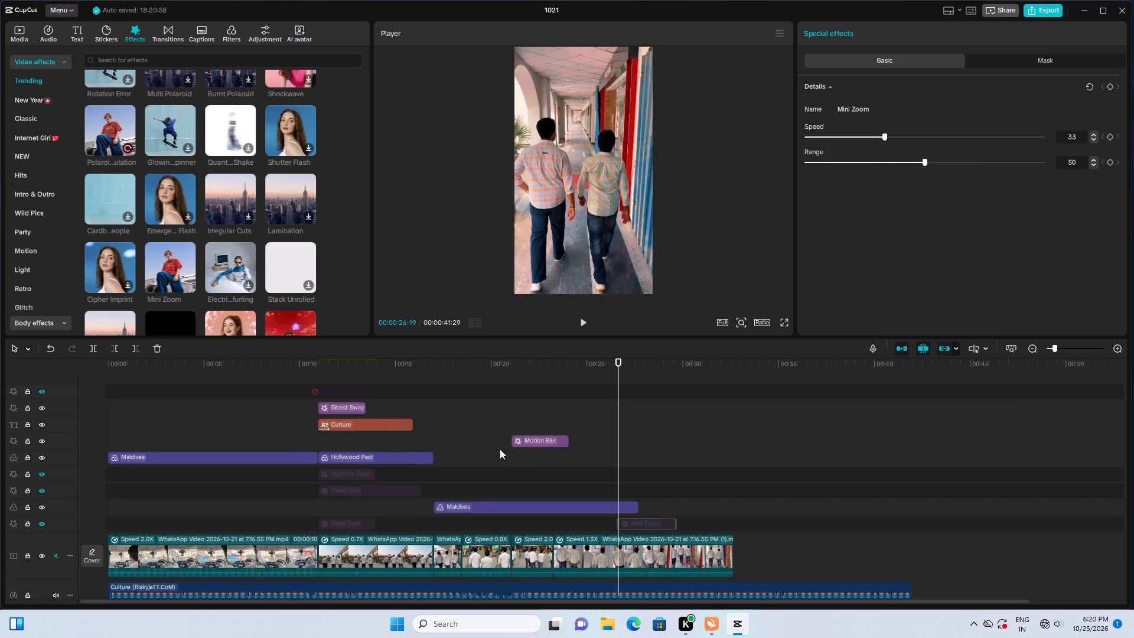
scroll(393, 422, up, 2)
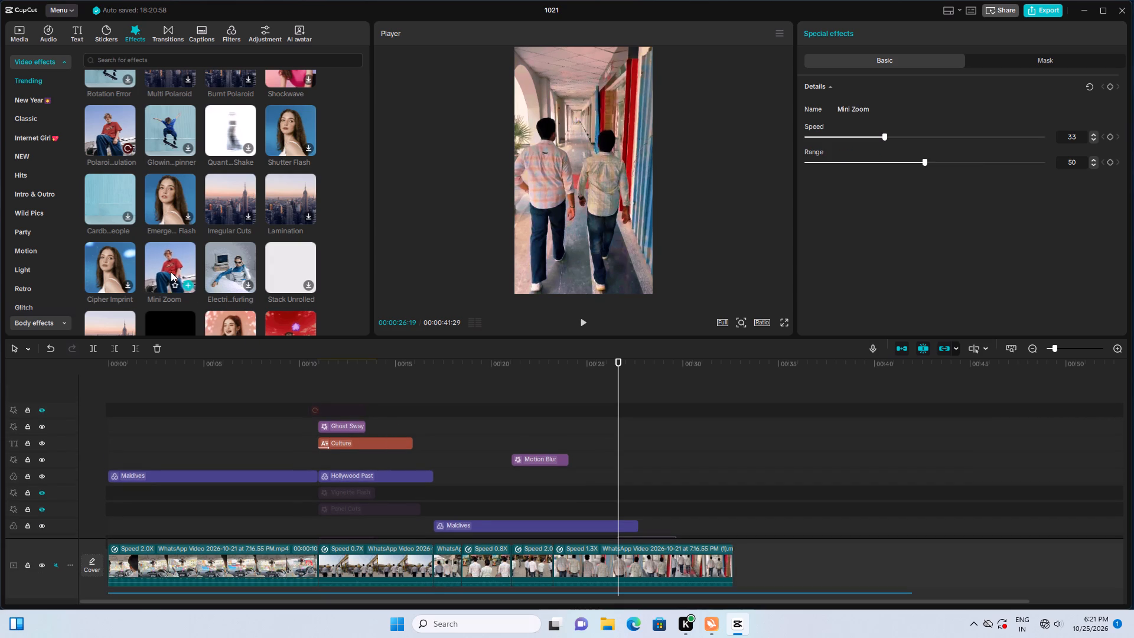
drag(170, 272, 651, 518)
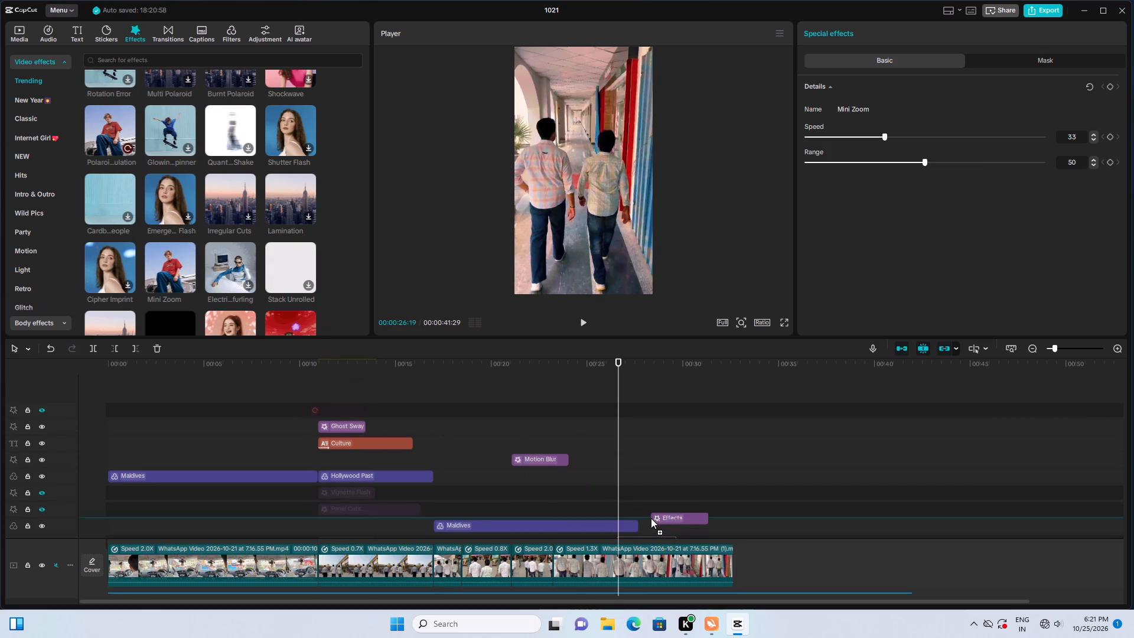
drag(651, 518, 633, 498)
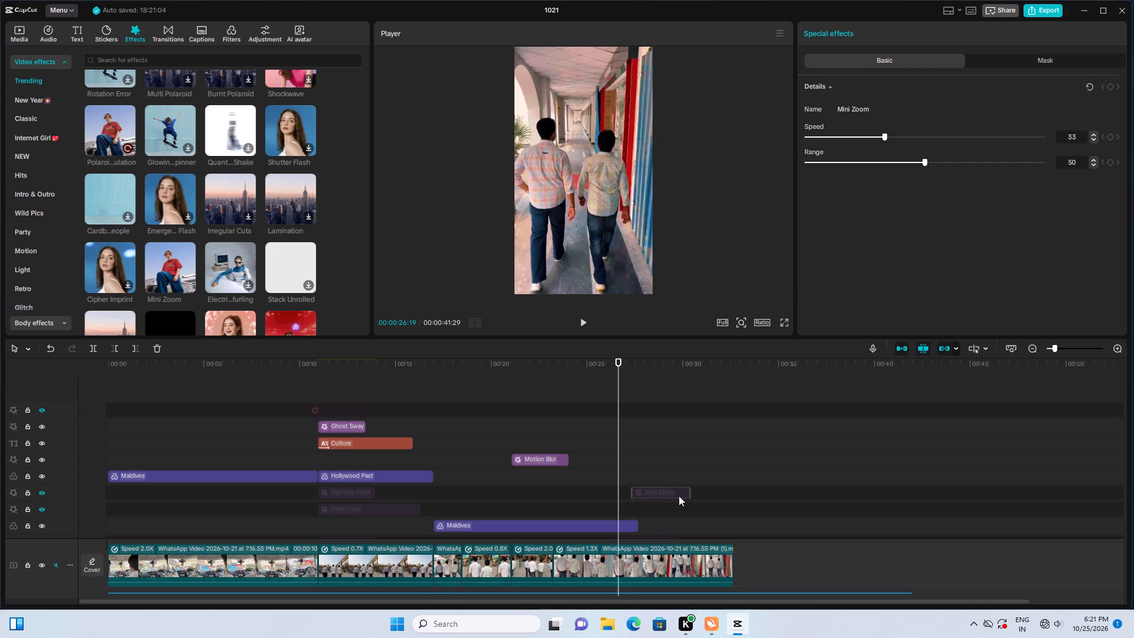
drag(669, 494, 673, 481)
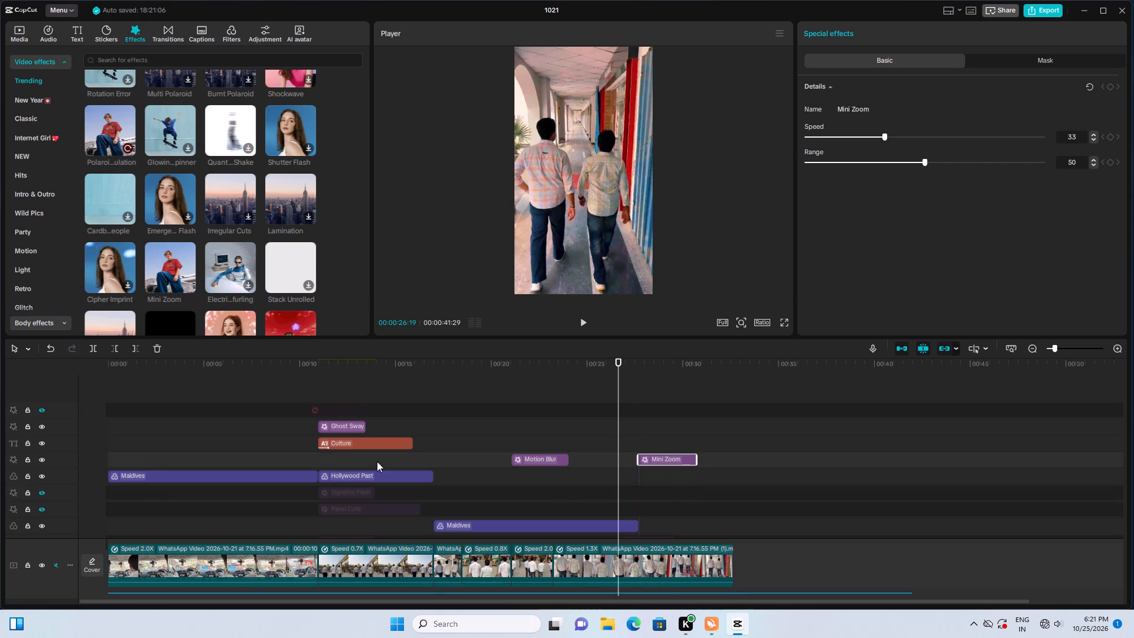
key(space)
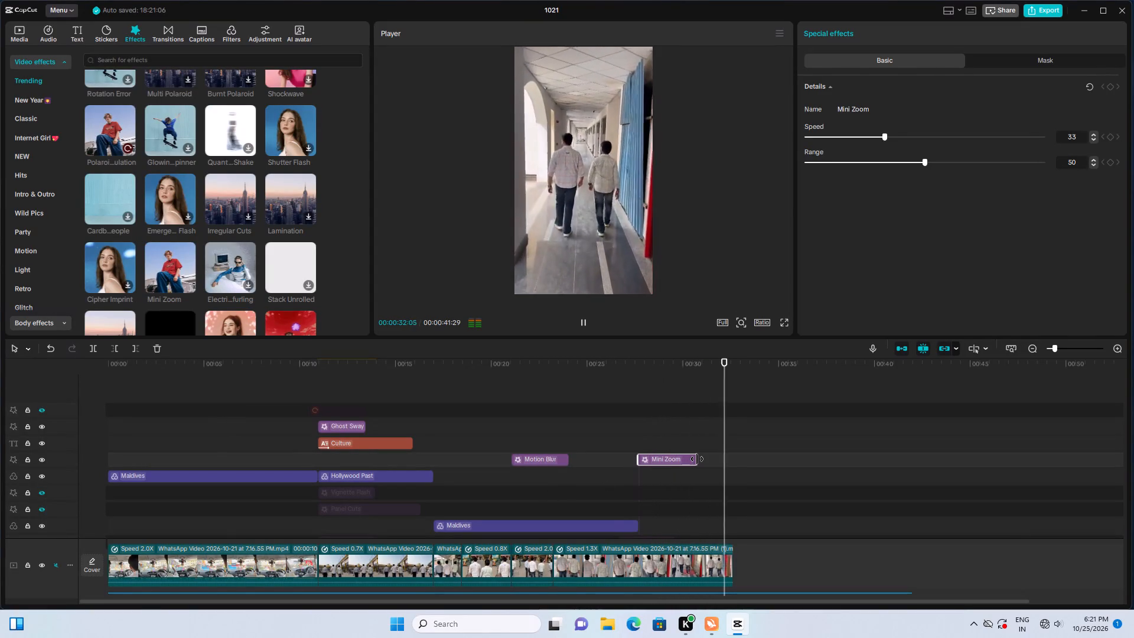
key(space)
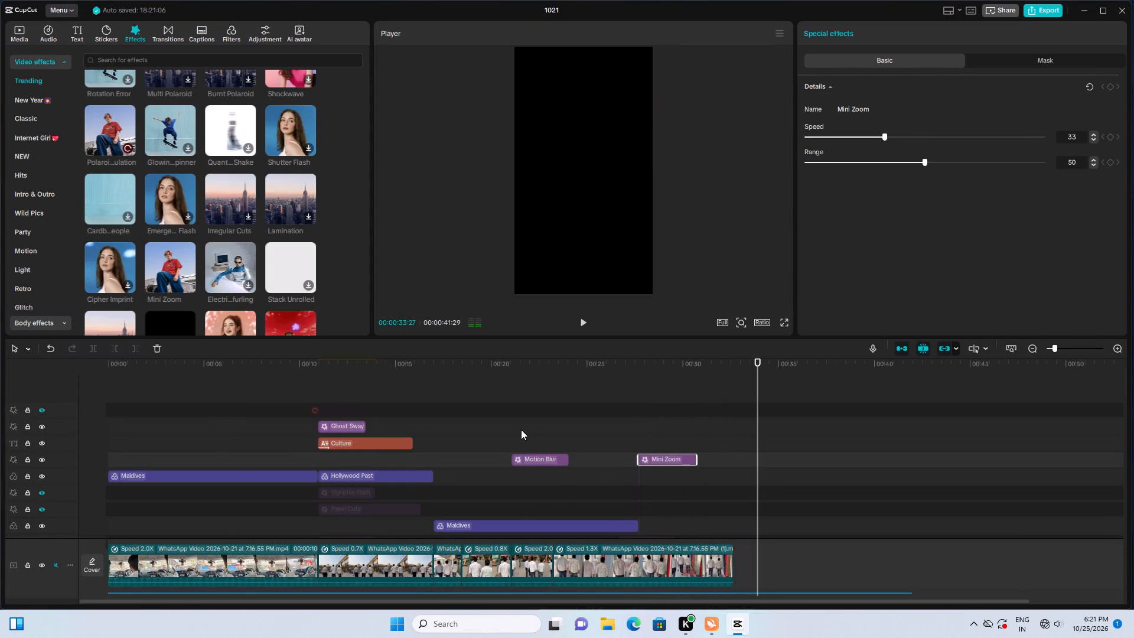
Shorten the Motion Blur effect to stop at the end of the second 2.0x clip, about 23.2 seconds.
drag(516, 428, 509, 428)
click(545, 457)
drag(568, 460, 568, 460)
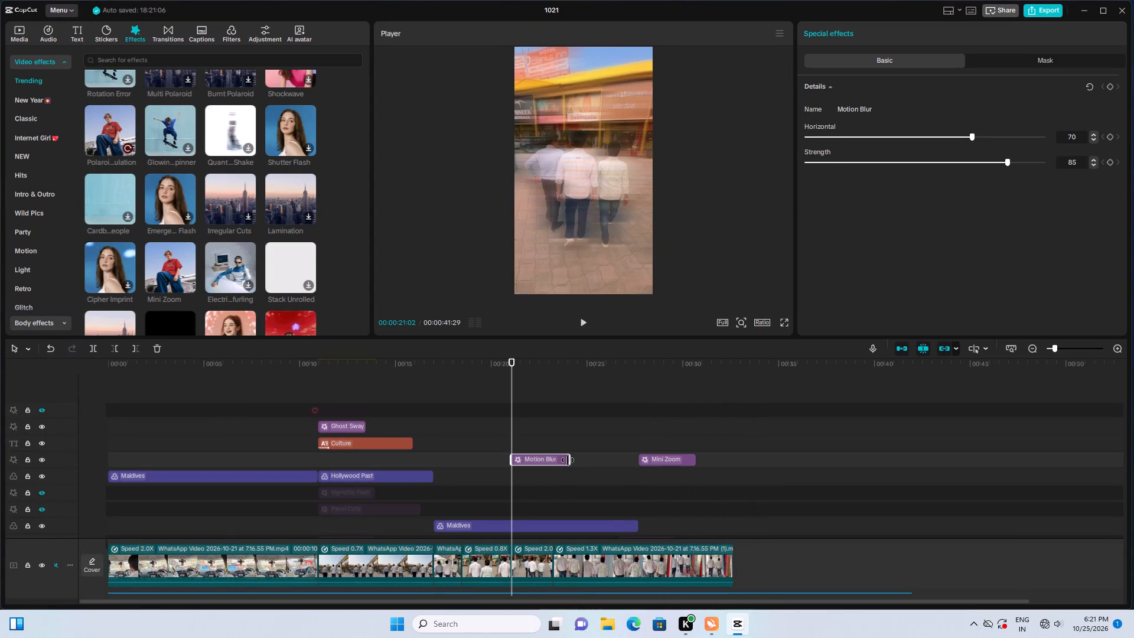
drag(568, 460, 549, 460)
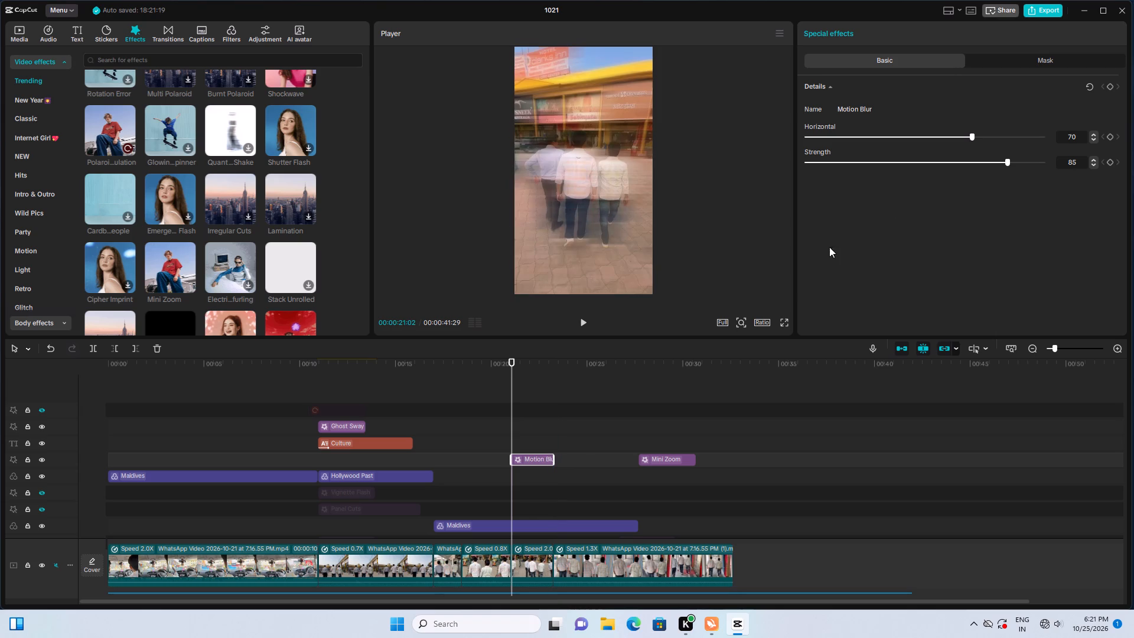
Set the Motion Blur effect's Horizontal value to 47 and play back the result.
drag(963, 138, 917, 135)
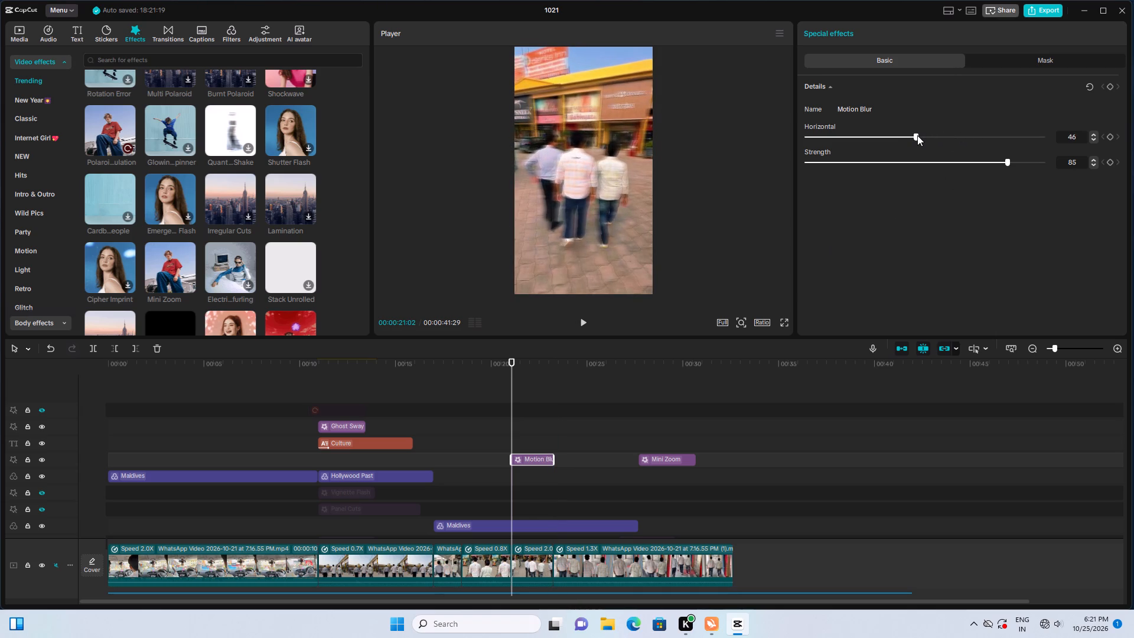
drag(917, 135, 918, 135)
key(space)
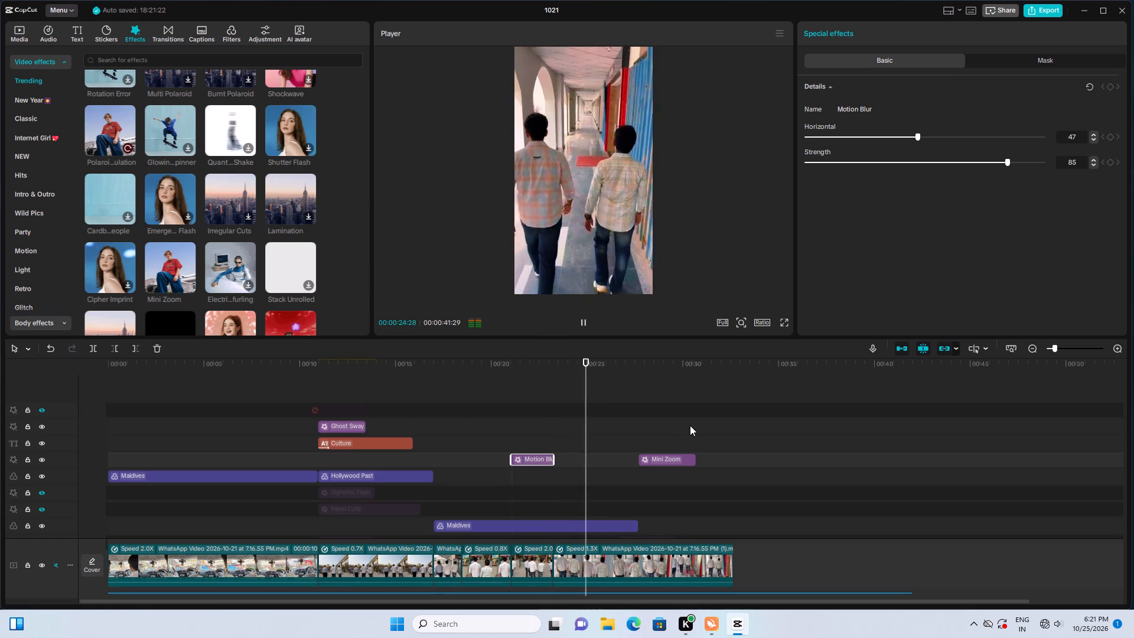
key(space)
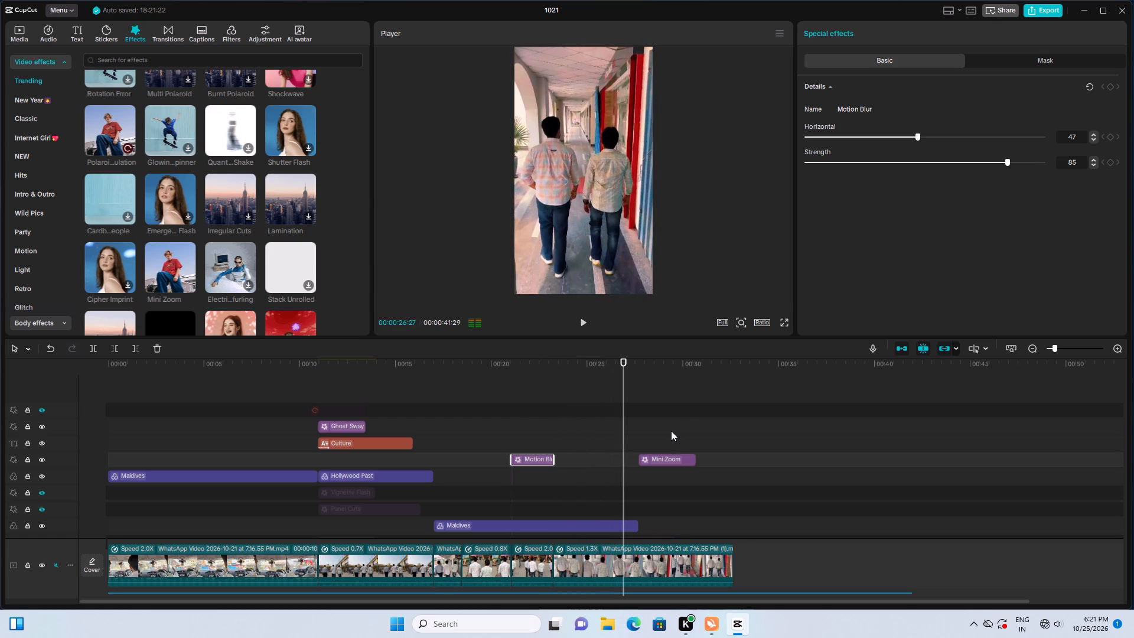
Extend the start of the Mini Zoom effect back to about 26.6 seconds and replay that section.
click(662, 464)
drag(637, 460, 626, 460)
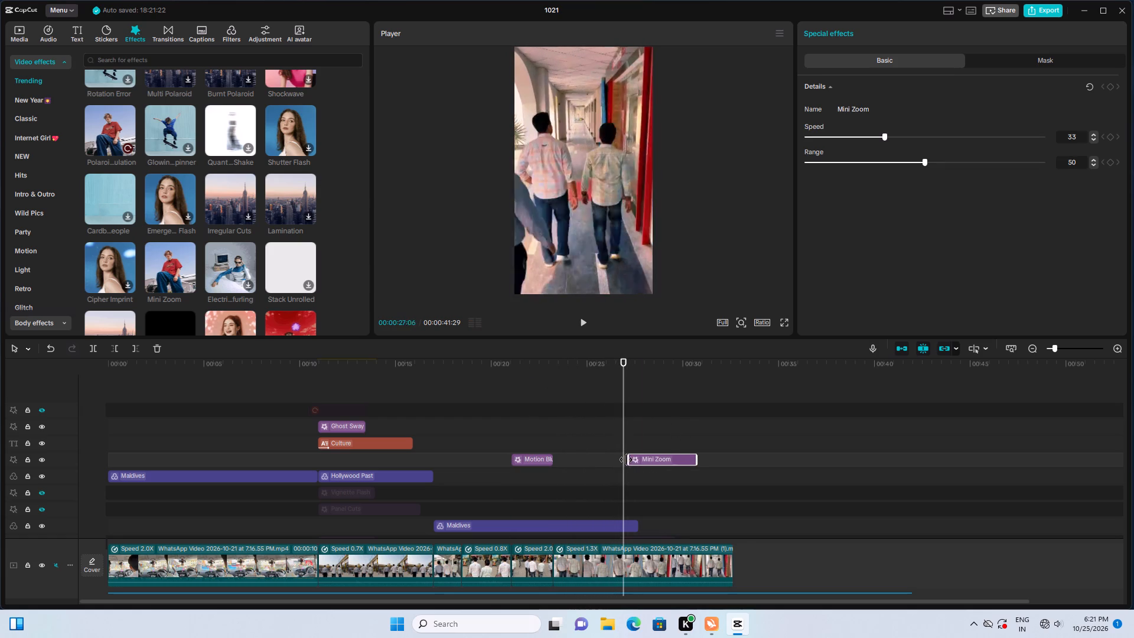
drag(626, 460, 618, 460)
drag(620, 359, 604, 359)
key(space)
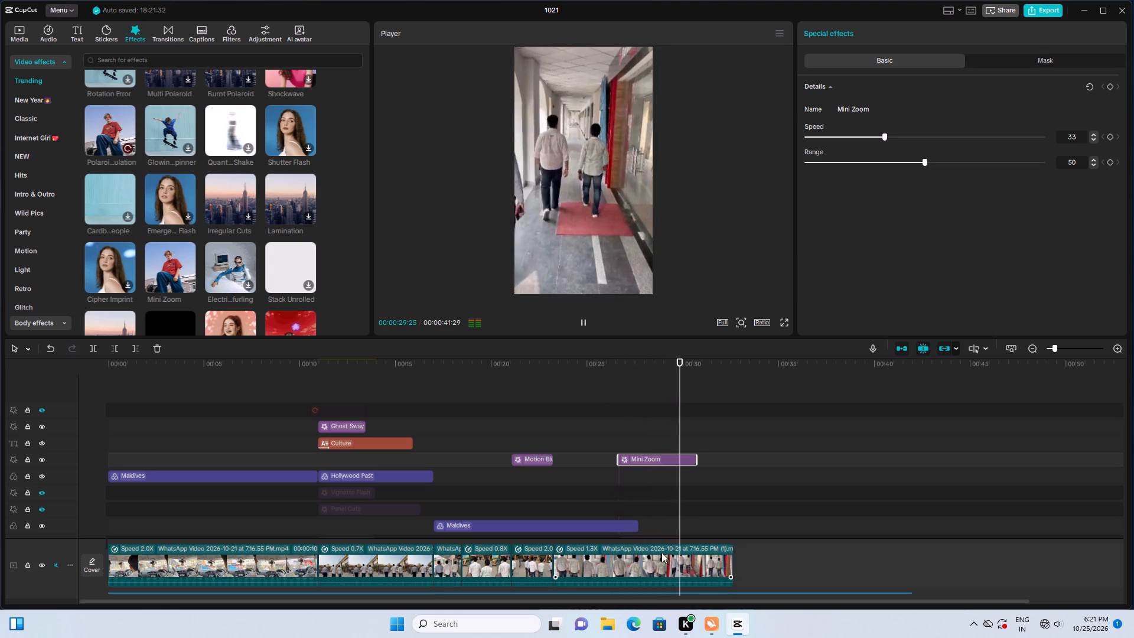
Extend the second Maldives filter to the end of the 1.3x clip, about 32.6 seconds, and return the playhead to about 23.6 seconds.
click(633, 526)
drag(640, 529, 726, 536)
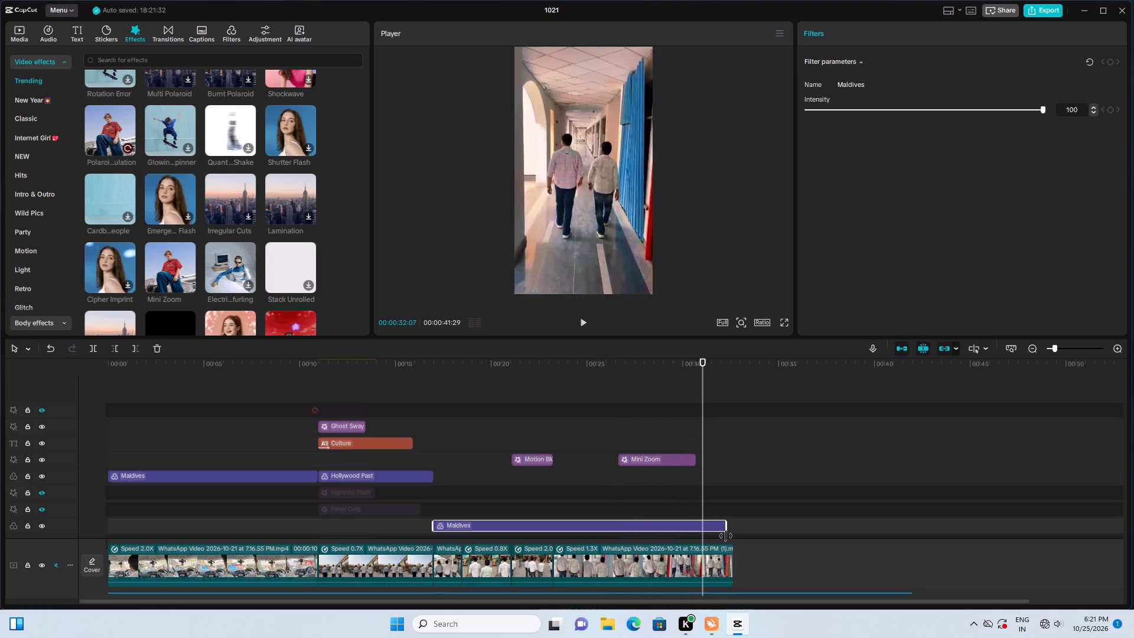
drag(726, 536, 734, 536)
drag(706, 364, 559, 366)
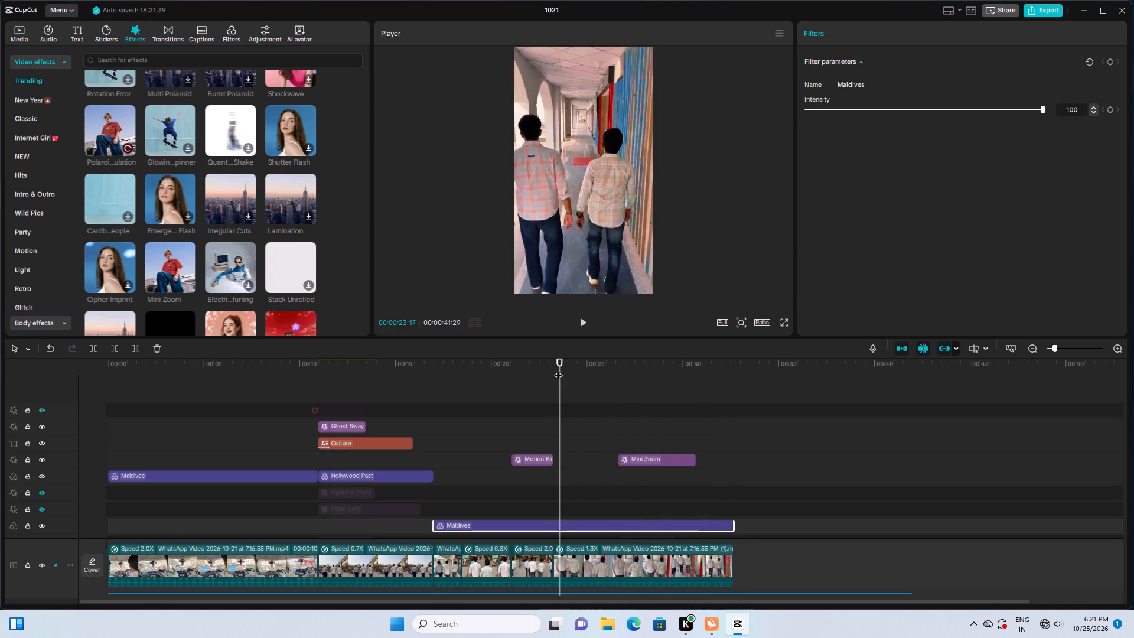
Play the ending, and replay the edit from about 8 seconds, stopping within the Motion Blur section at about 22.6 seconds.
key(space)
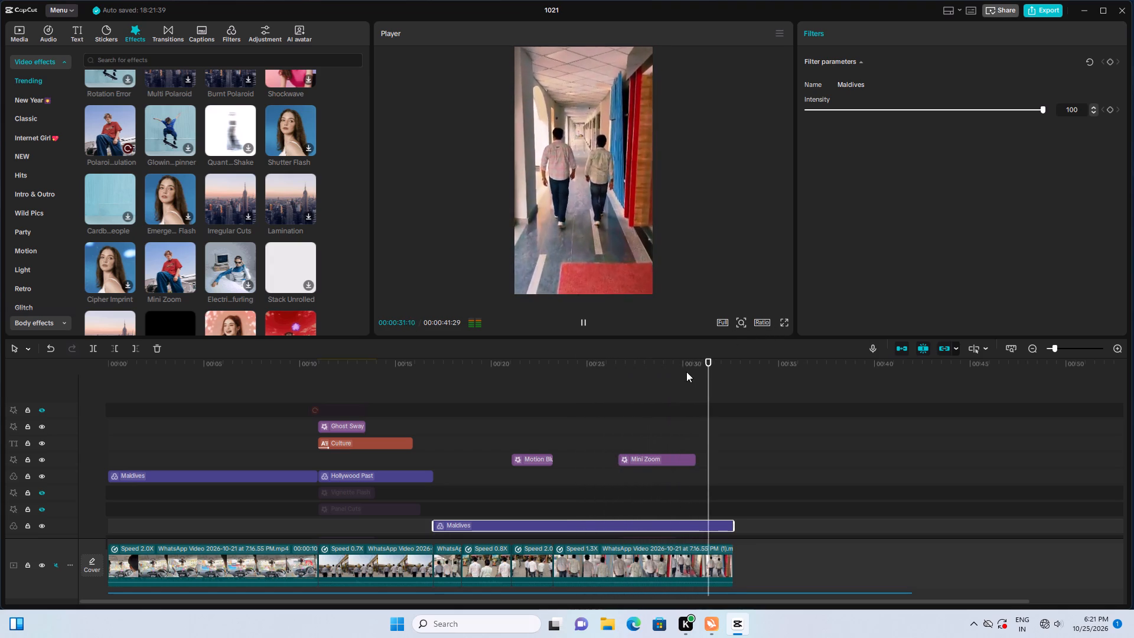
drag(684, 367, 264, 388)
key(space)
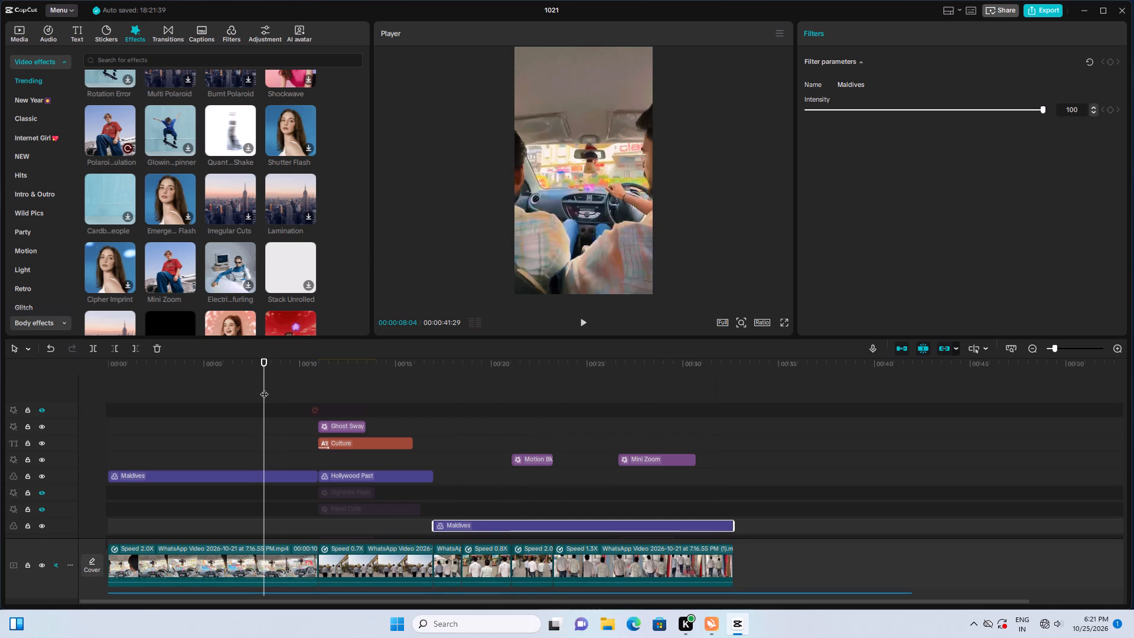
key(space)
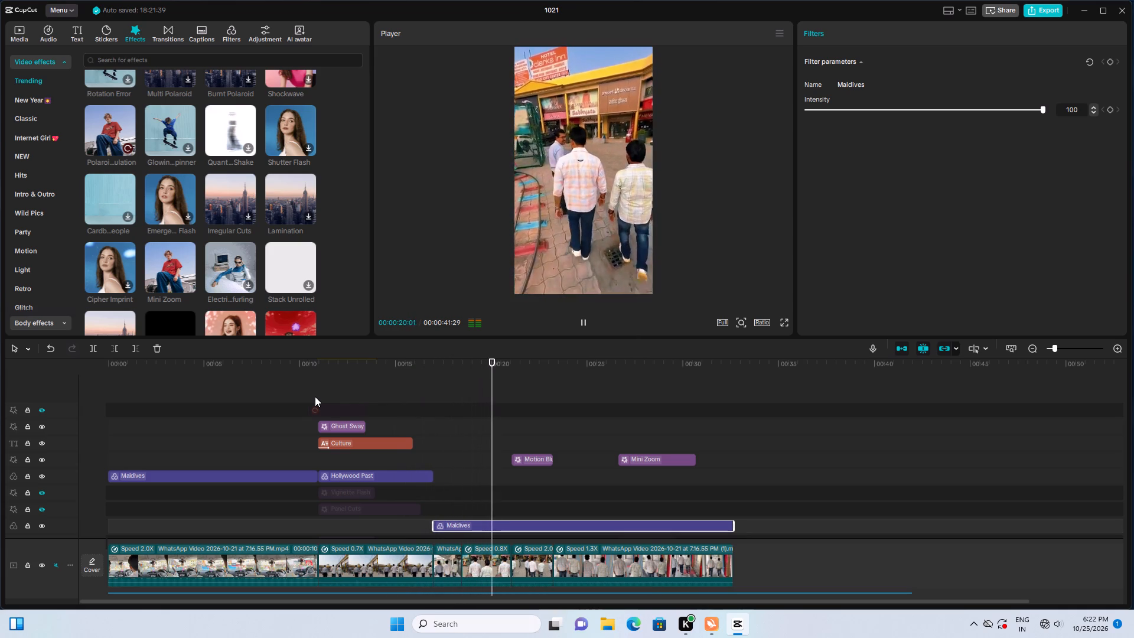
key(space)
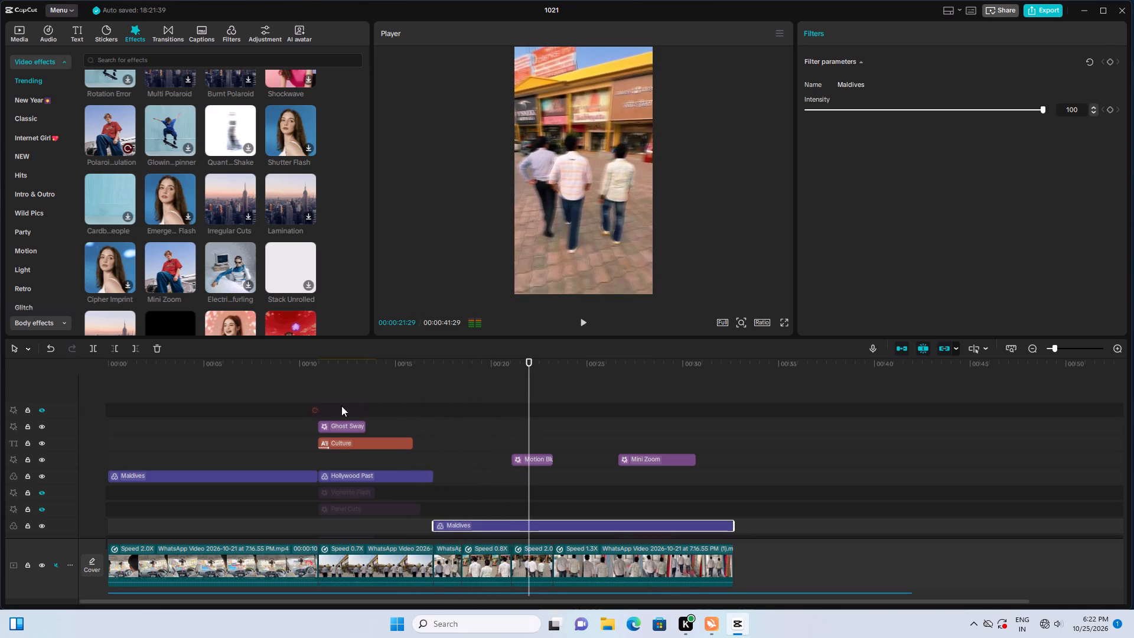
key(space)
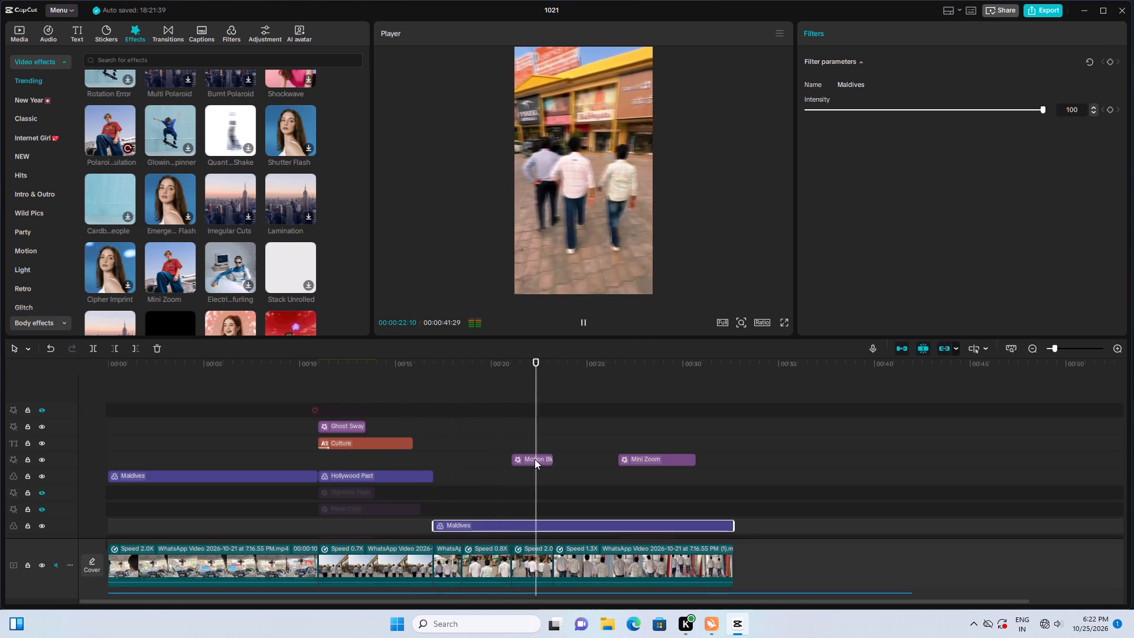
key(space)
Preview the Mini Zoom effect and add another instance of it at about 22.6 seconds.
scroll(185, 272, down, 2)
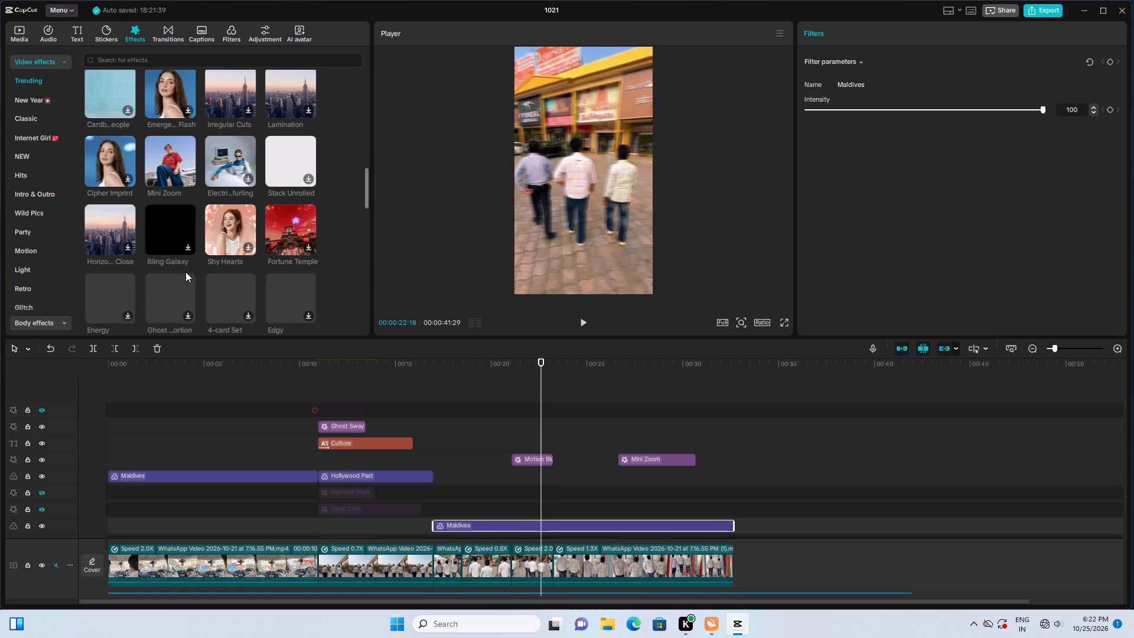
click(175, 170)
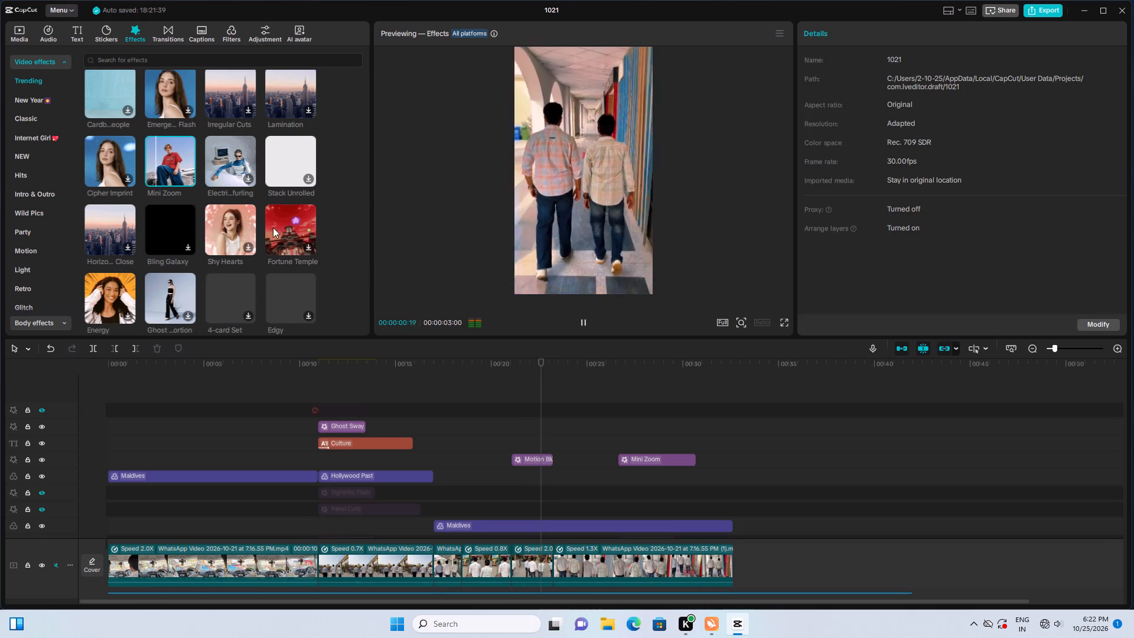
click(188, 177)
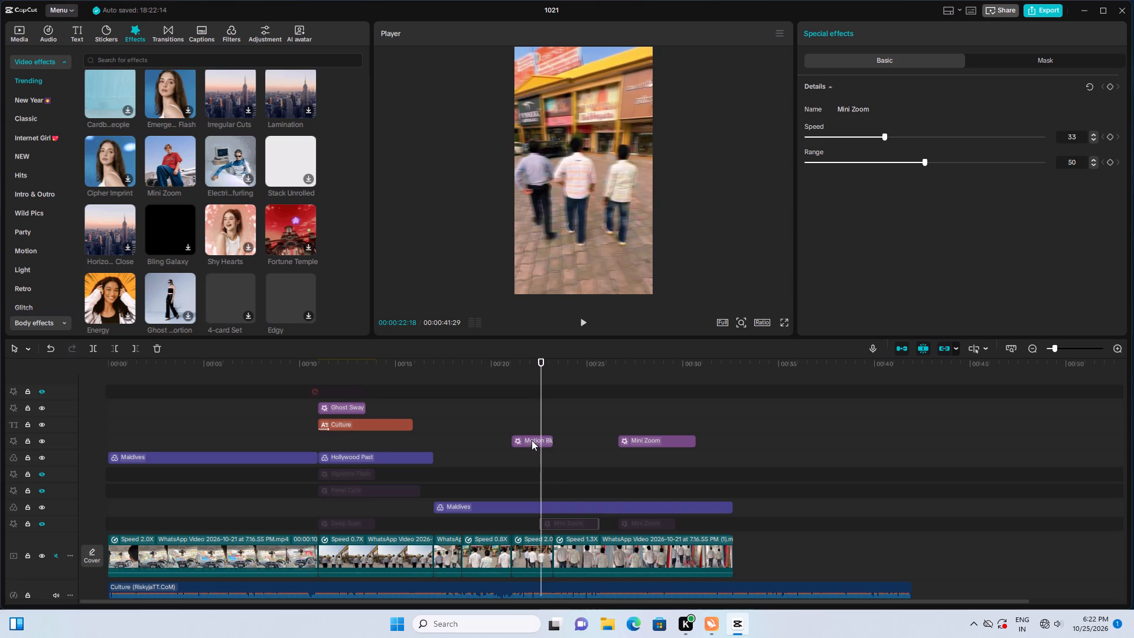
Replay the section around the Motion Blur effect and delete that effect from the second 2.0x clip.
drag(531, 438, 532, 454)
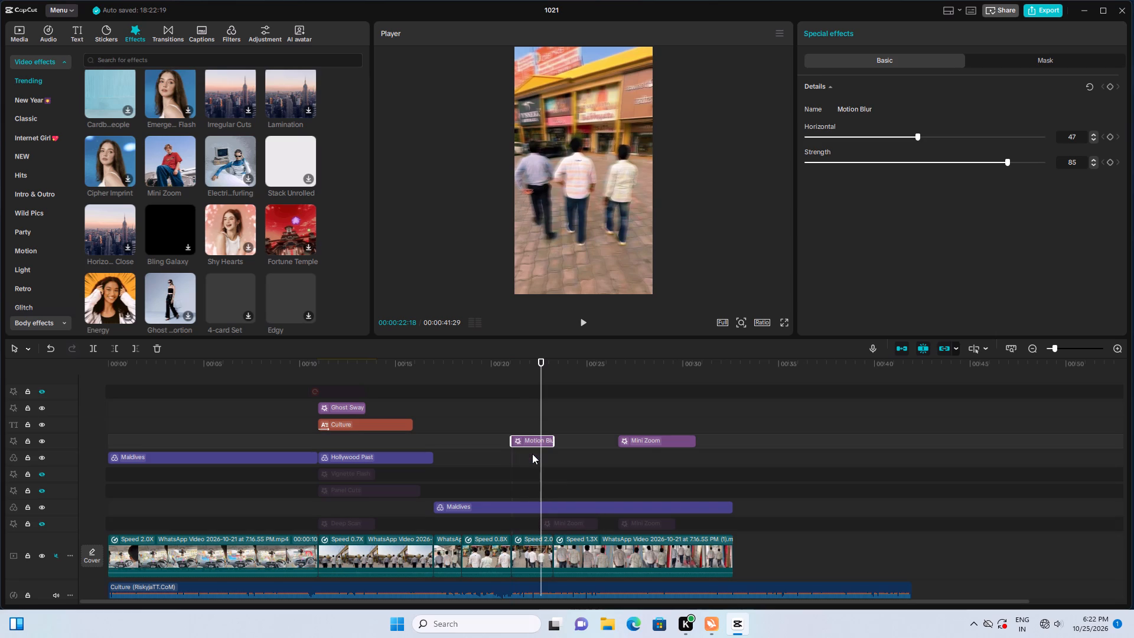
key(space)
drag(540, 378, 477, 372)
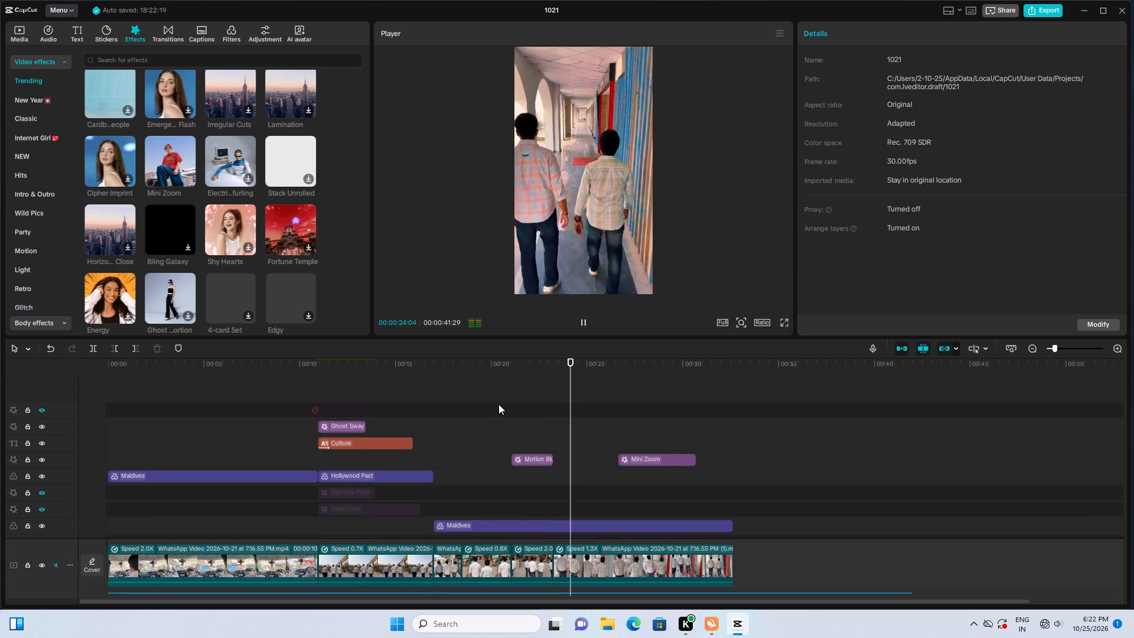
click(498, 411)
click(497, 415)
key(space)
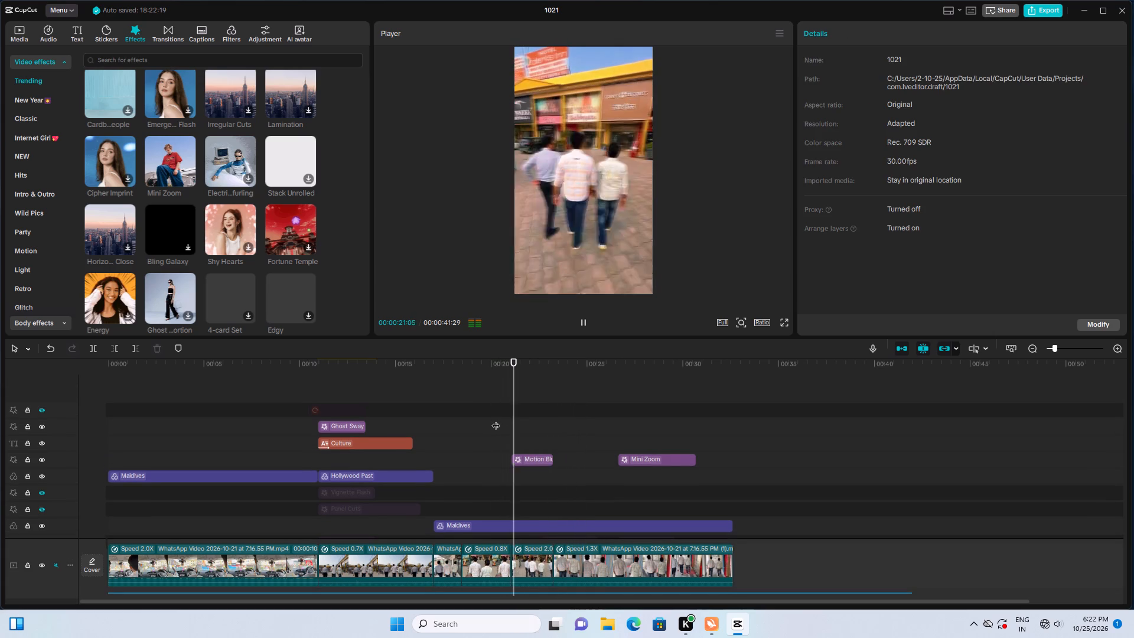
key(space)
click(542, 456)
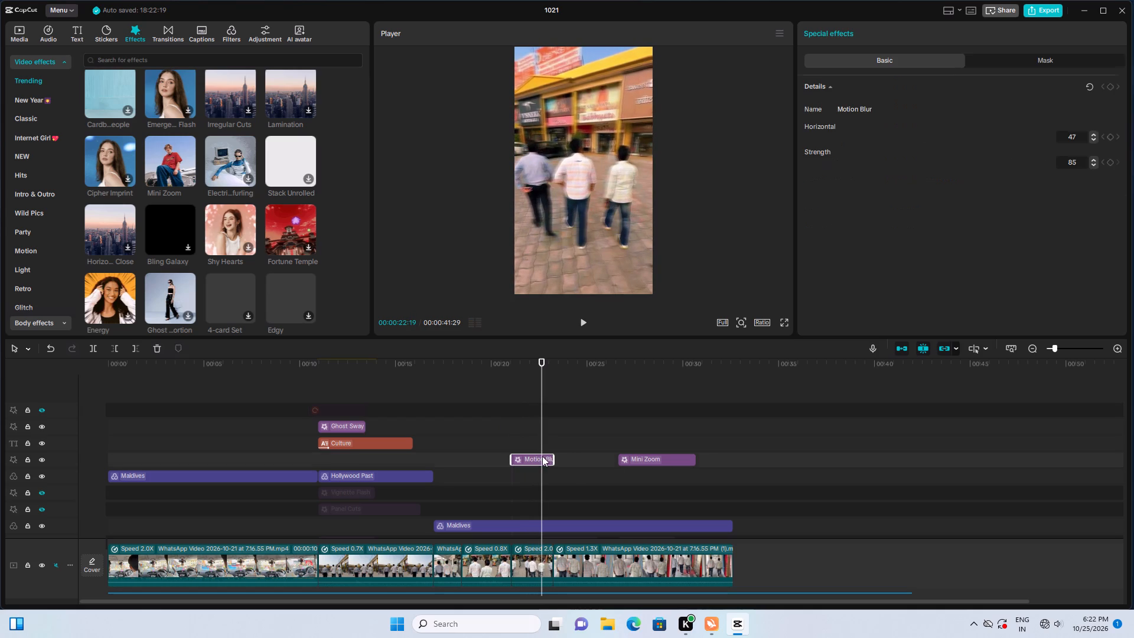
click(160, 349)
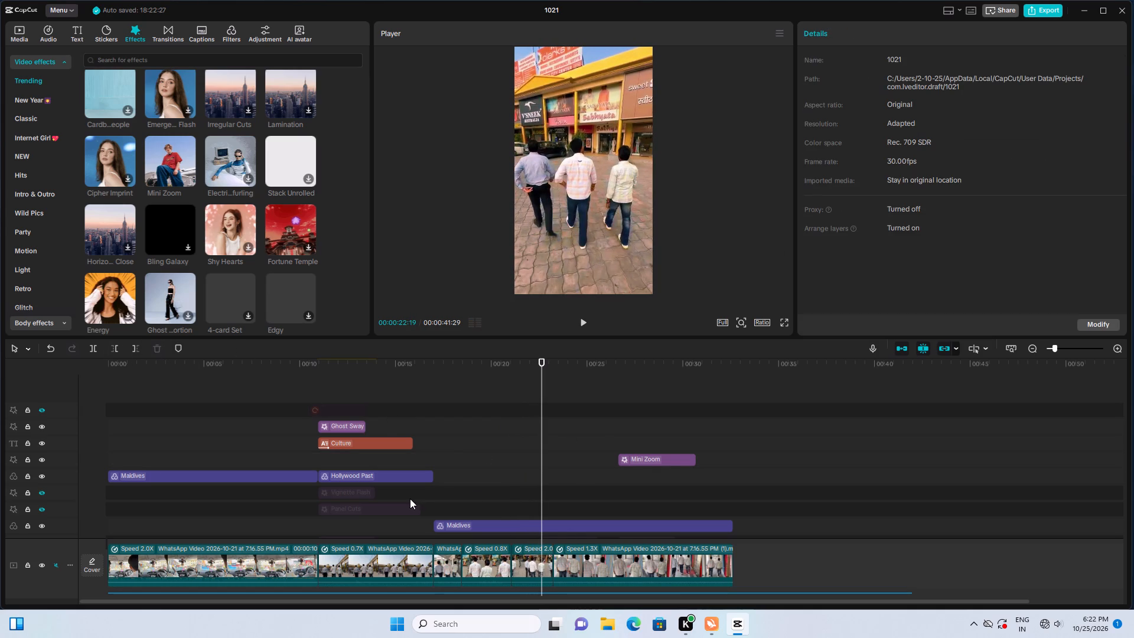
Move the new Mini Zoom effect to the other Mini Zoom's track, starting at about 21.3 seconds, and replay from about 20 seconds.
scroll(413, 499, down, 2)
scroll(430, 497, up, 1)
scroll(430, 497, down, 1)
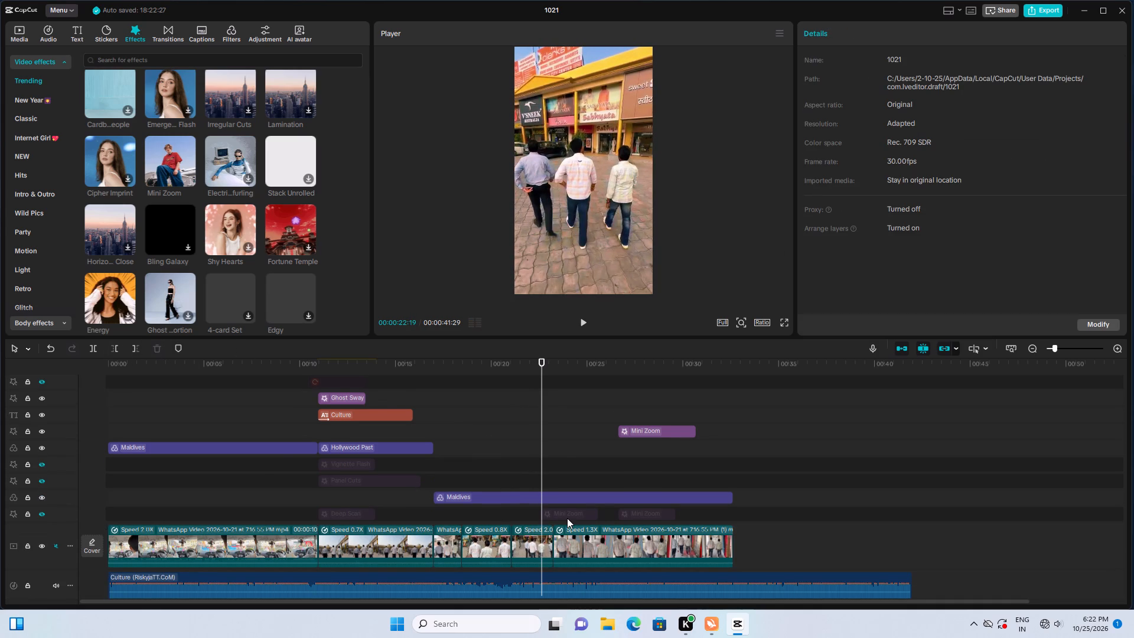
click(567, 517)
drag(567, 517, 543, 444)
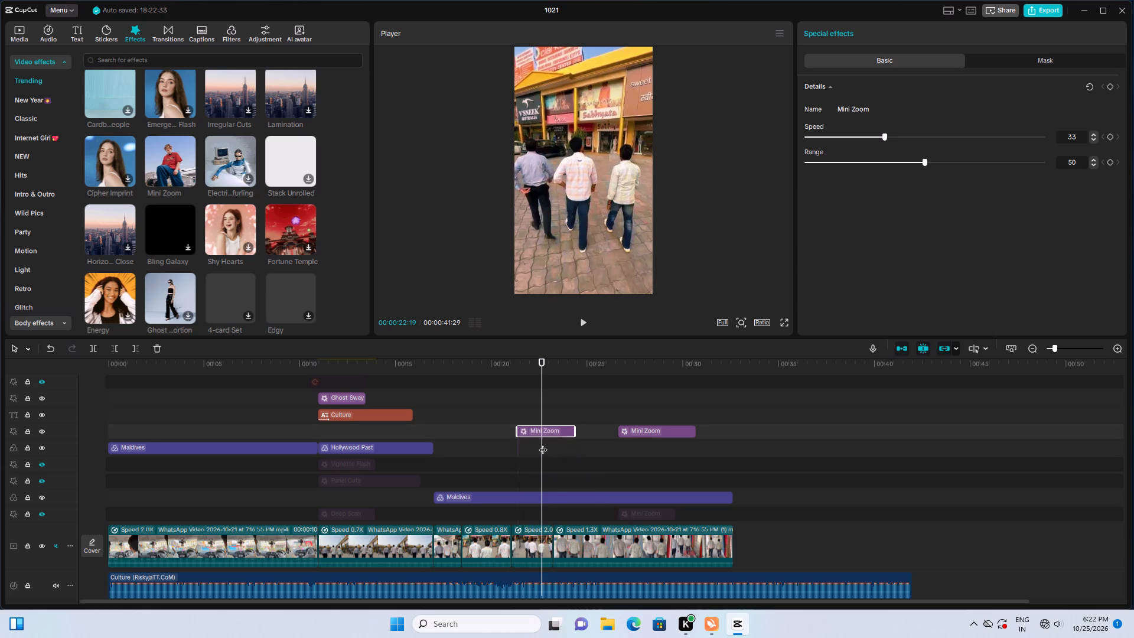
key(space)
click(492, 390)
key(space)
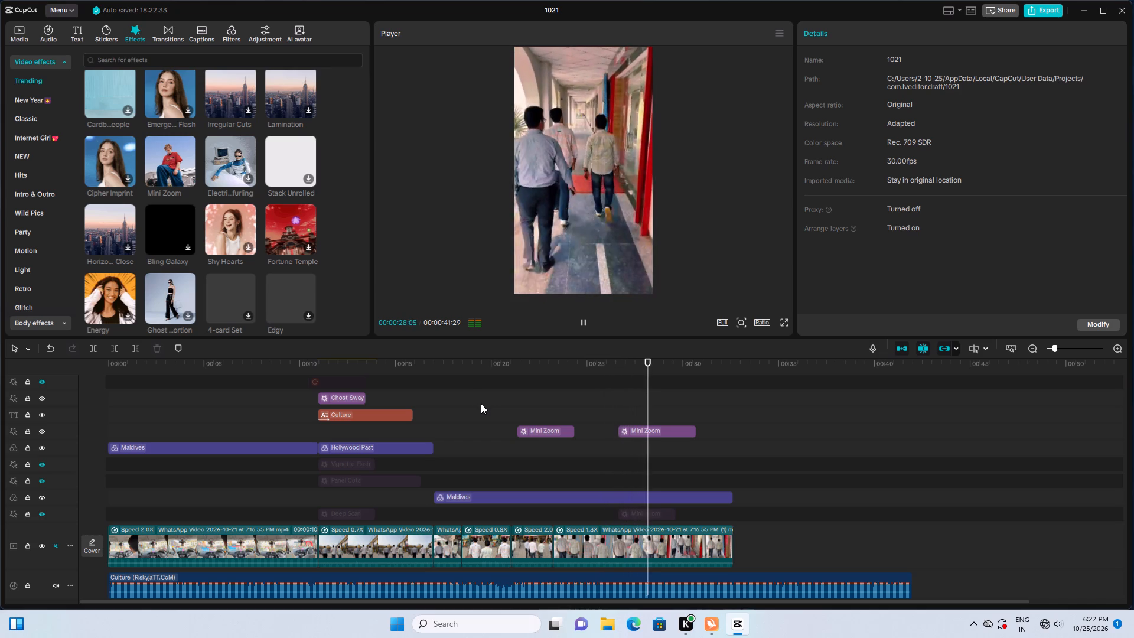
Set the later Mini Zoom effect's Speed to 55 and Range to 68, and replay from about 25 seconds.
click(636, 436)
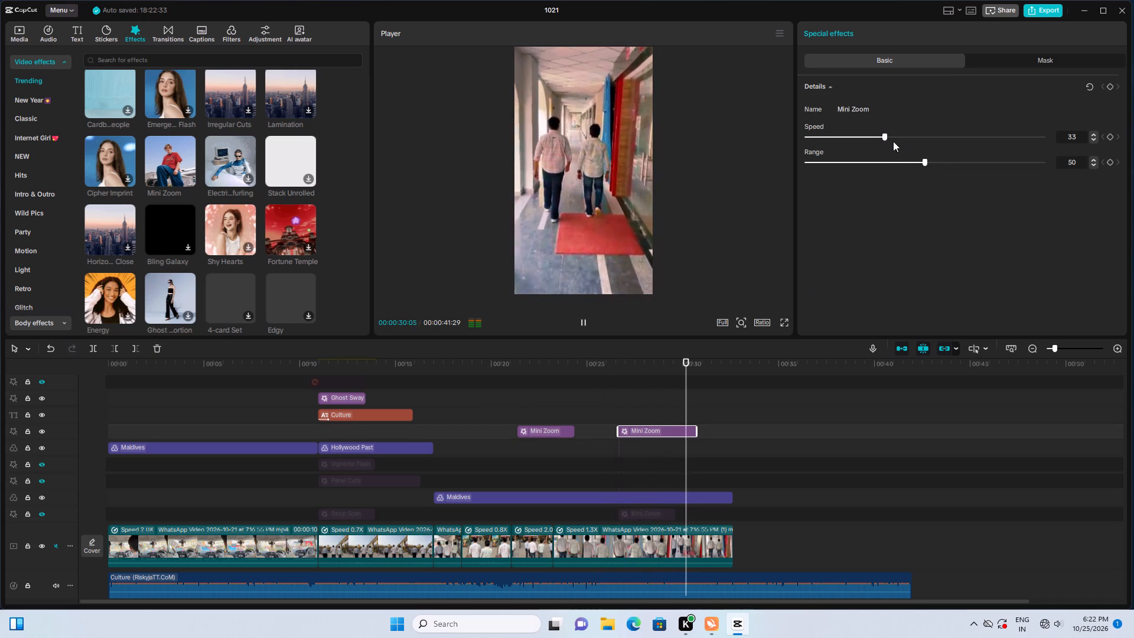
drag(888, 139, 936, 144)
drag(927, 164, 969, 167)
click(595, 373)
key(space)
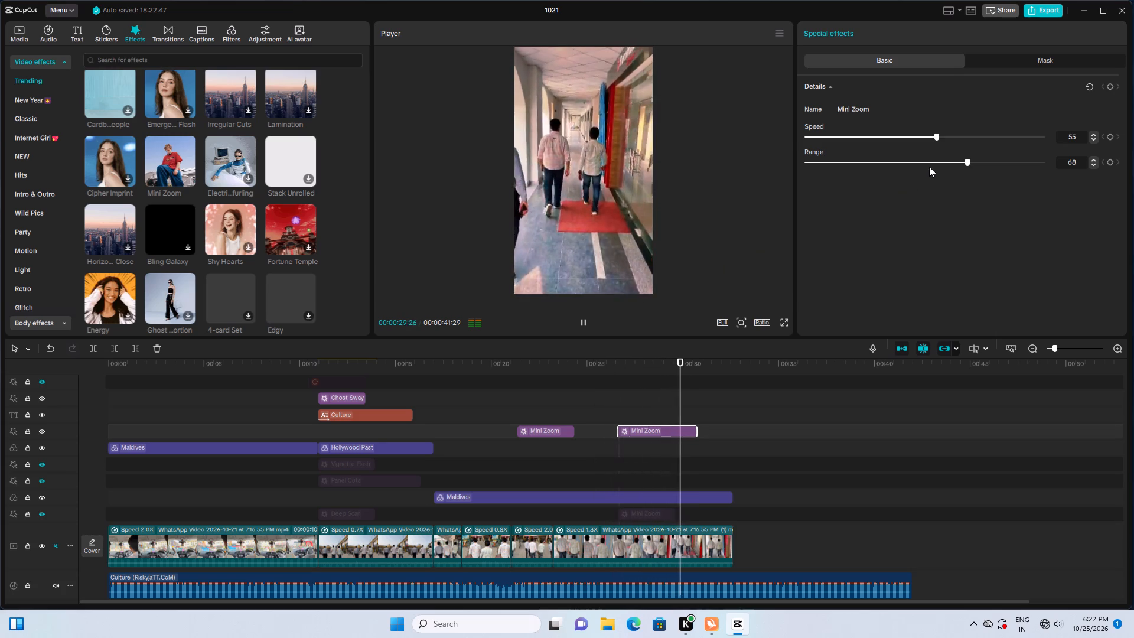
Reduce the later Mini Zoom effect's Speed in stages to 33, 20 and finally 12, replaying the section between changes.
drag(929, 139, 884, 135)
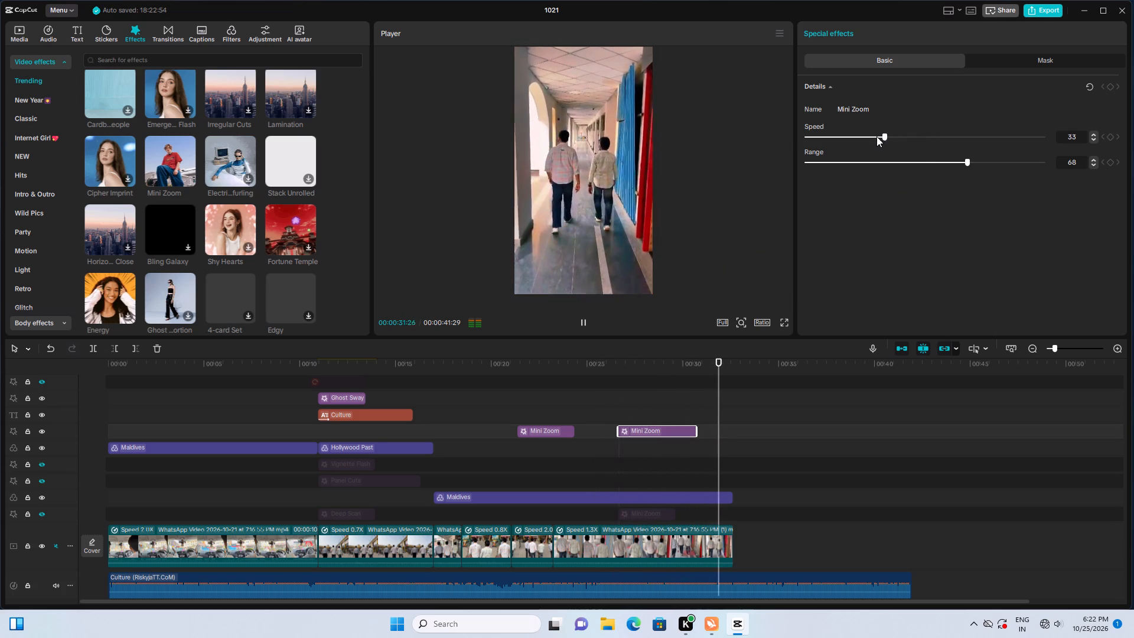
click(601, 386)
key(space)
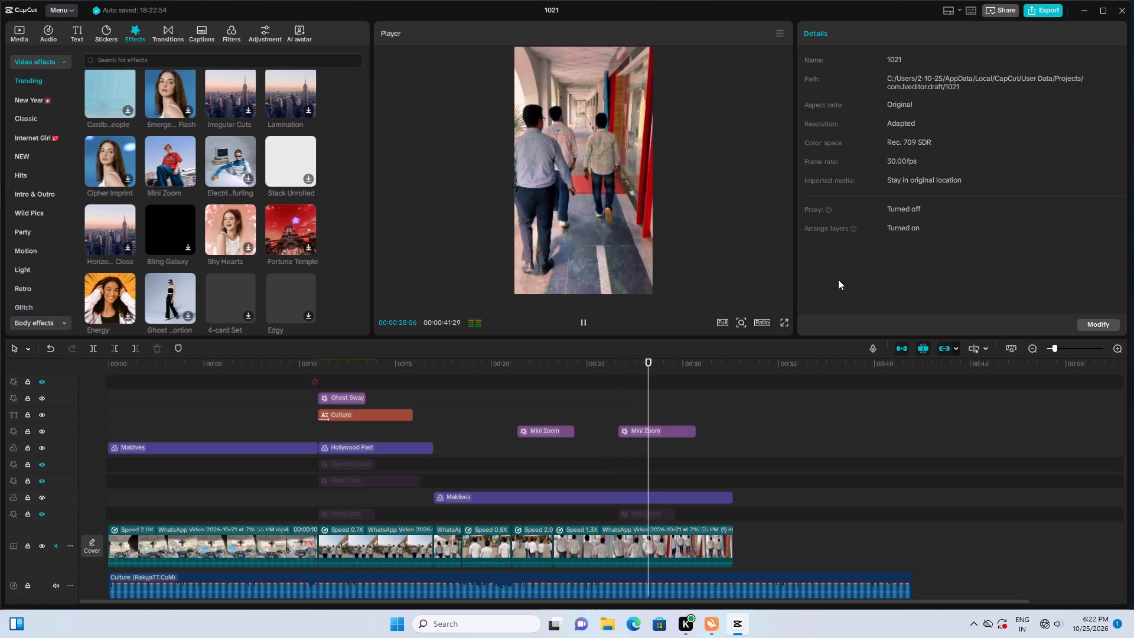
key(space)
click(680, 429)
drag(880, 135, 855, 135)
key(space)
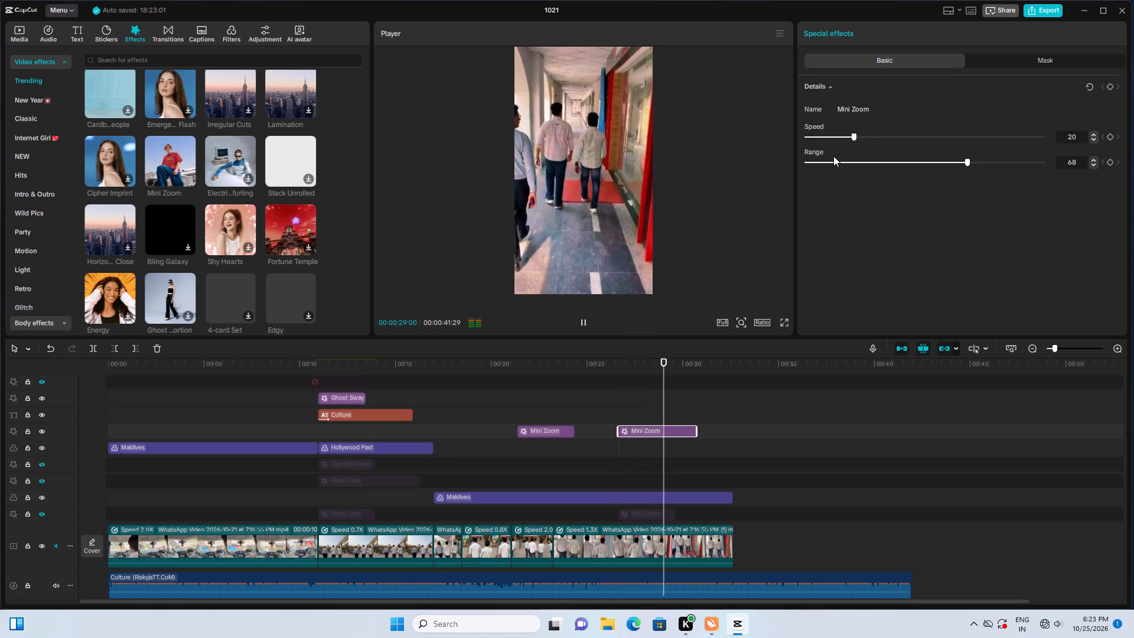
key(space)
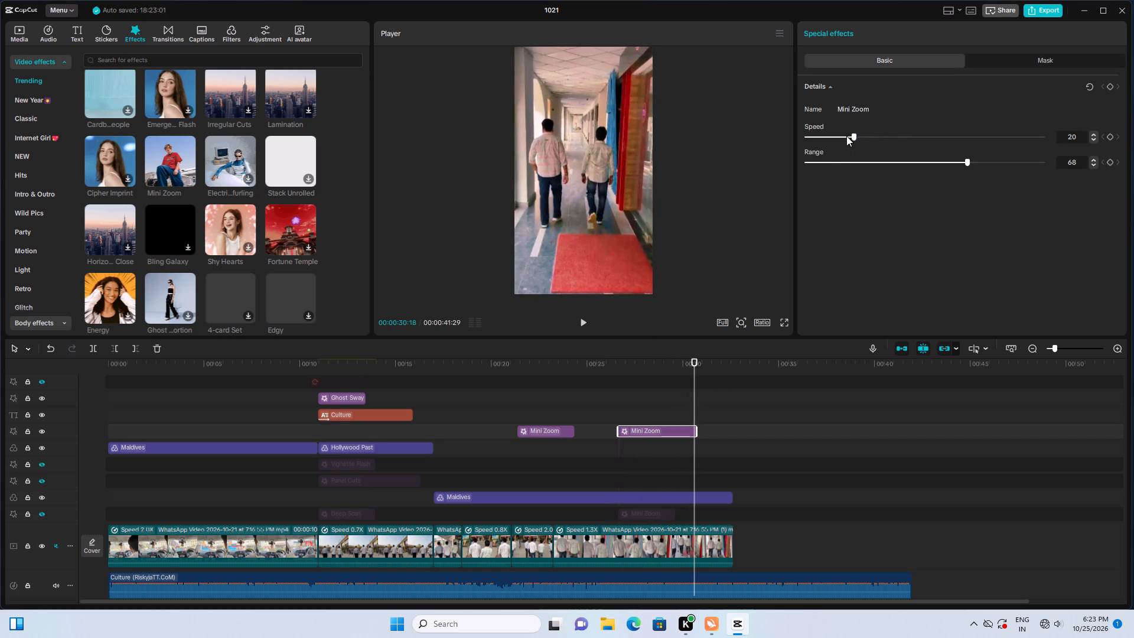
click(844, 135)
click(835, 137)
key(space)
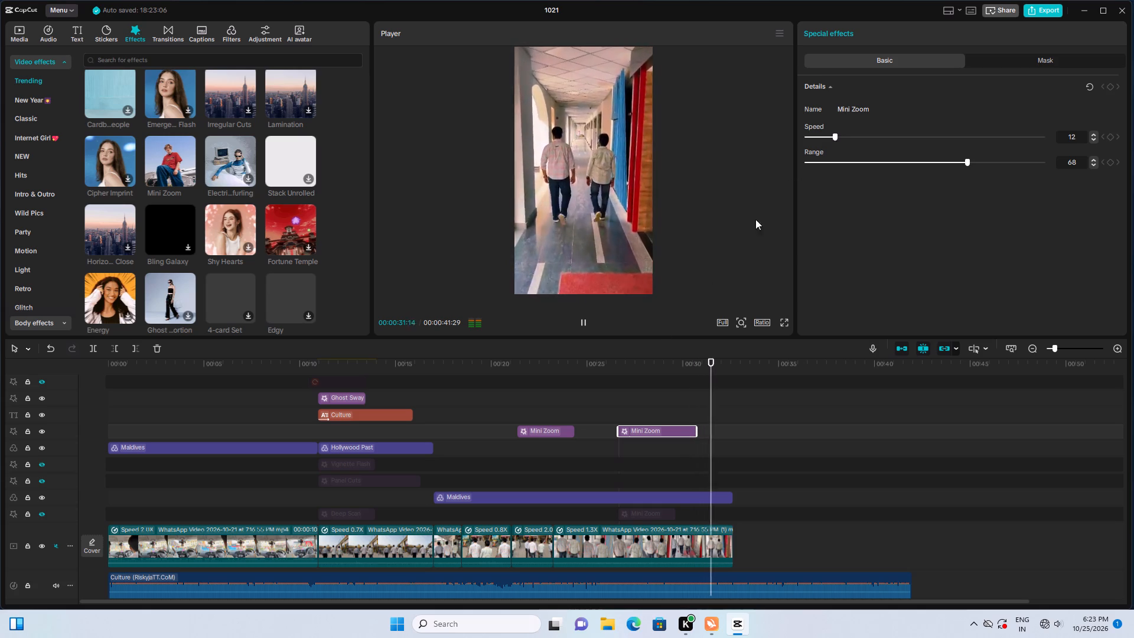
Extend the later Mini Zoom effect to the end of the 1.3x clip, about 32.6 seconds, and replay the section.
drag(696, 434, 728, 434)
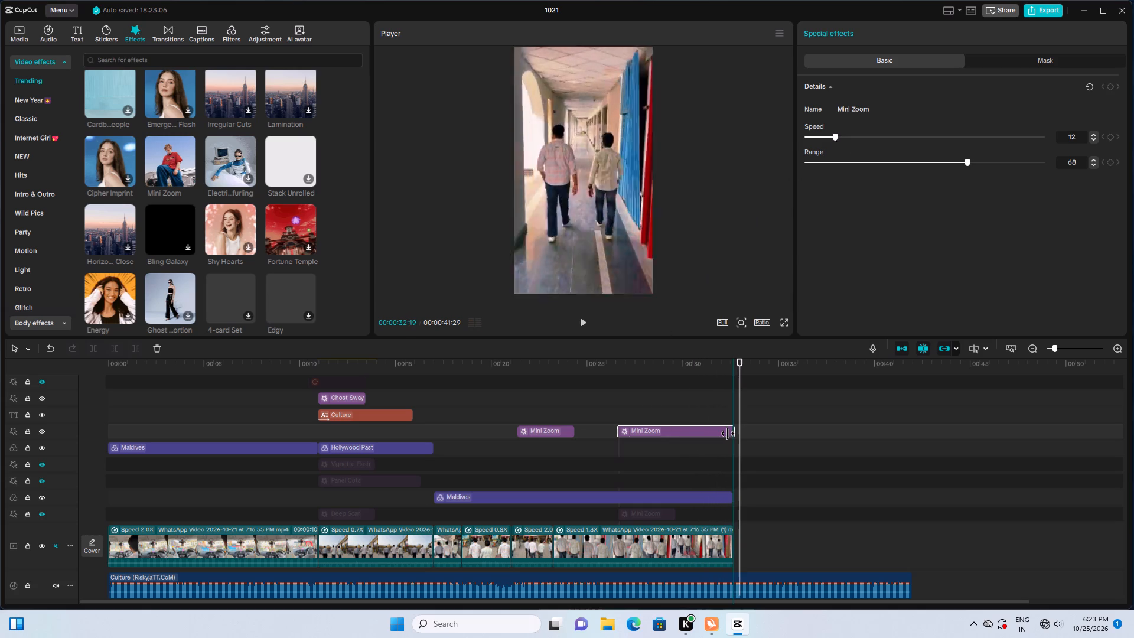
drag(728, 434, 728, 434)
click(615, 392)
key(space)
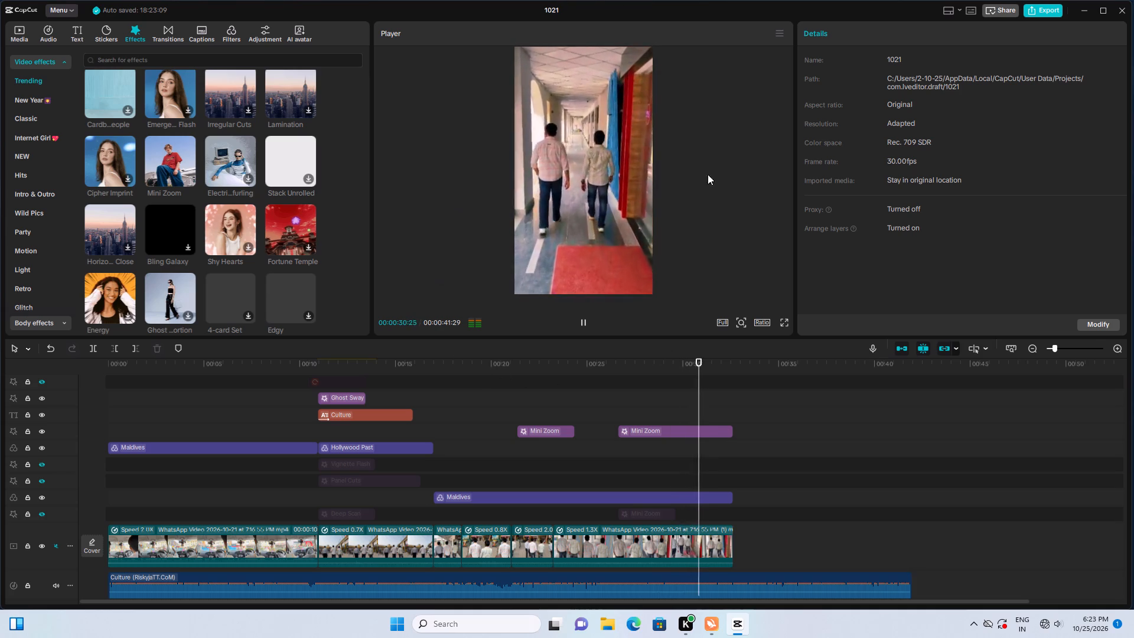
scroll(273, 292, down, 2)
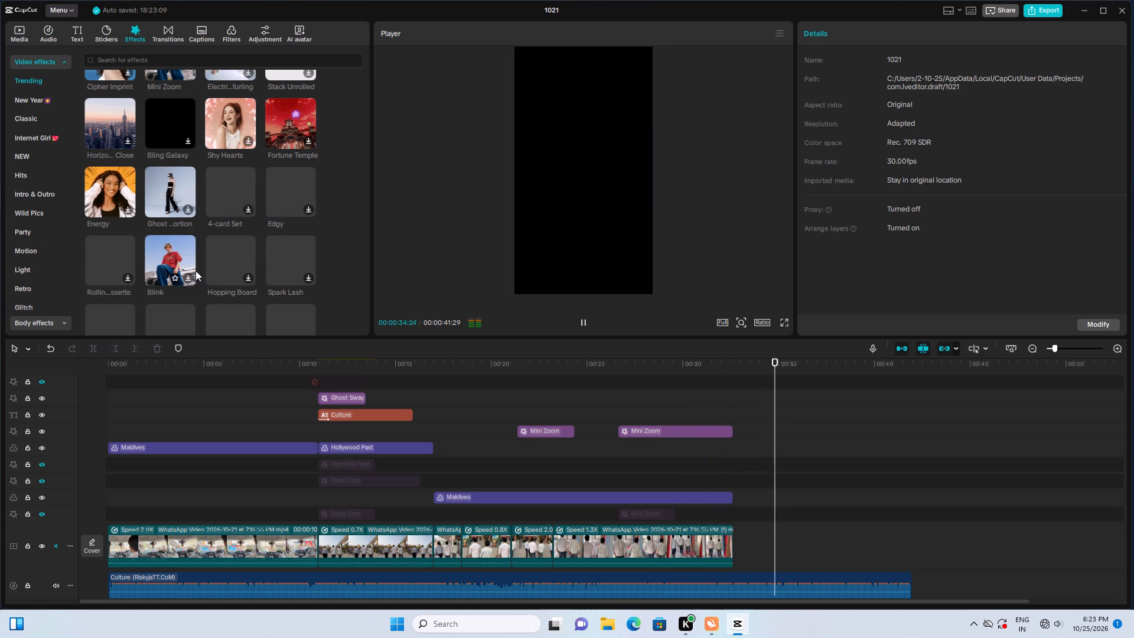
Trim the end of the Culture audio track to match the end of the last video clip, about 32.6 seconds.
click(853, 564)
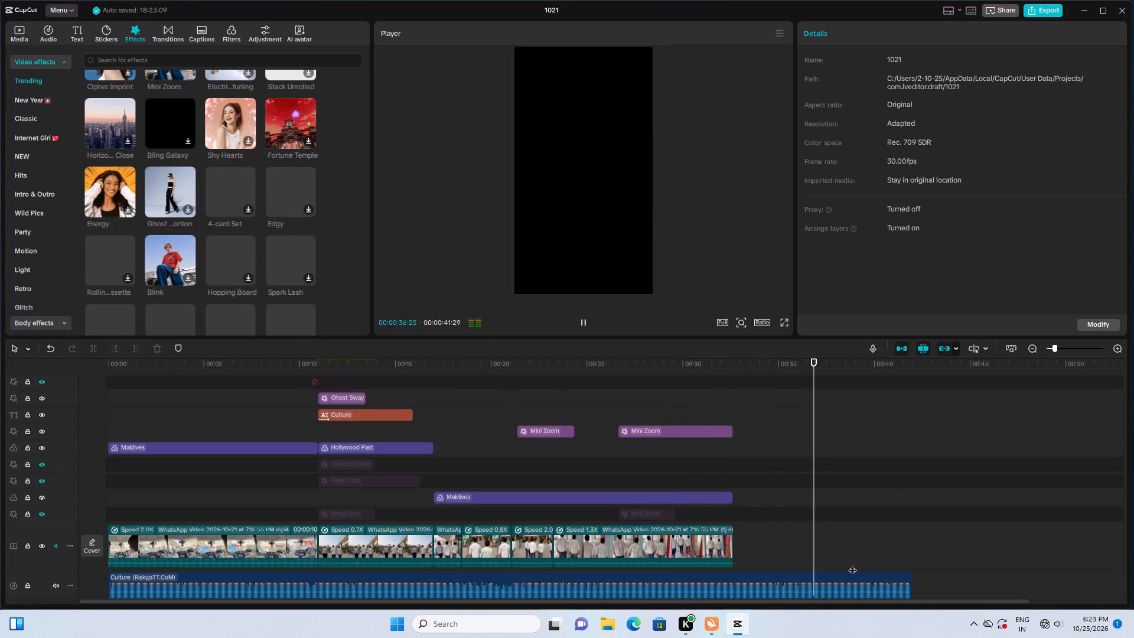
click(856, 575)
drag(912, 577, 809, 568)
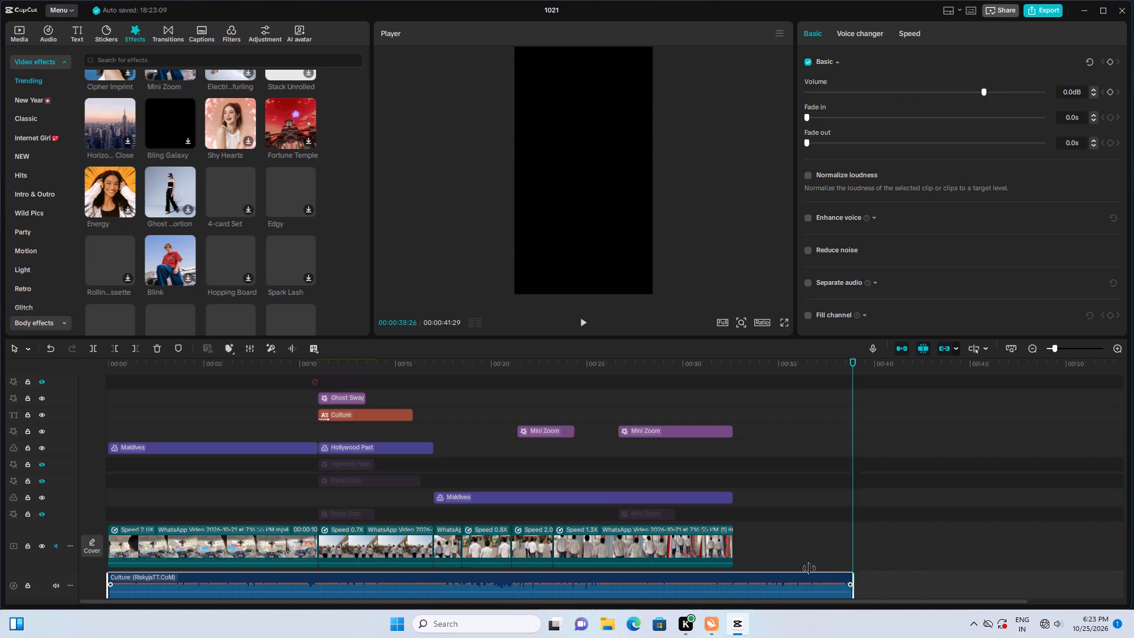
drag(809, 568, 733, 562)
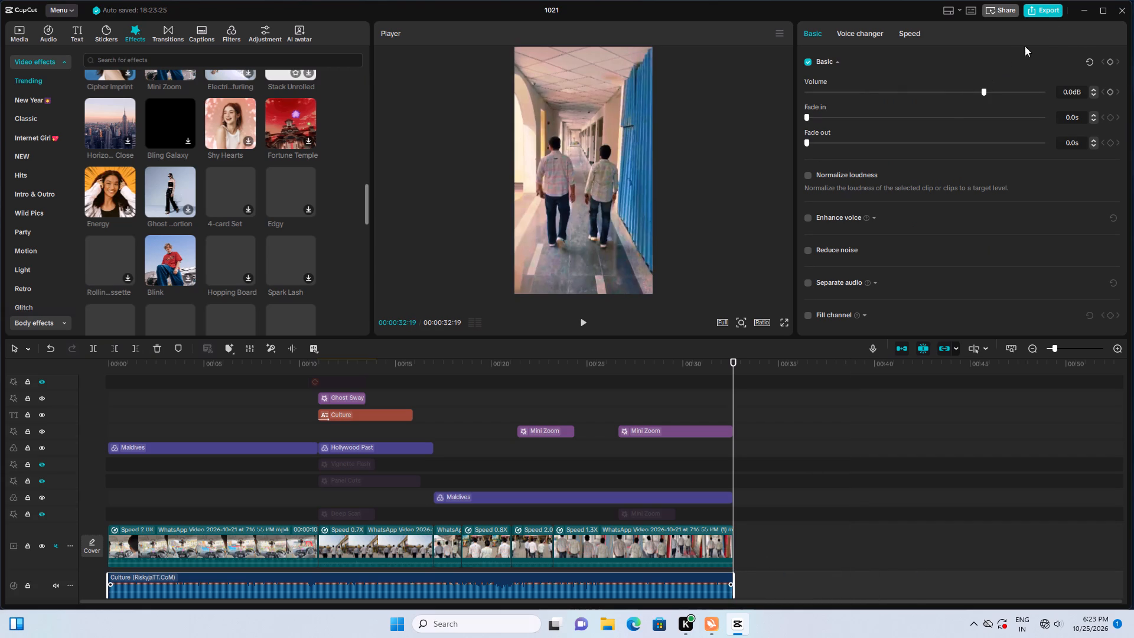
Open the export settings and replace the export name with "saifreel.".
click(1045, 15)
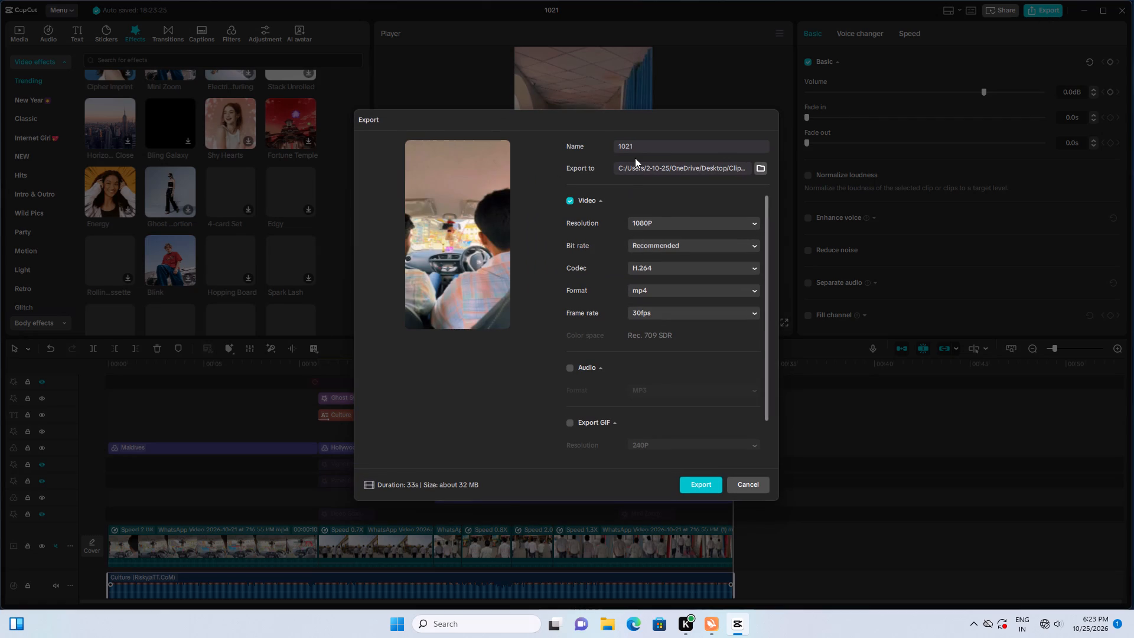
double_click(651, 145)
key(BackSpace)
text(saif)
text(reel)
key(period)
Check the export destination, keep the Clipping folder, and export the saifreel video as a 1080P H.264 mp4 at 30fps.
click(764, 170)
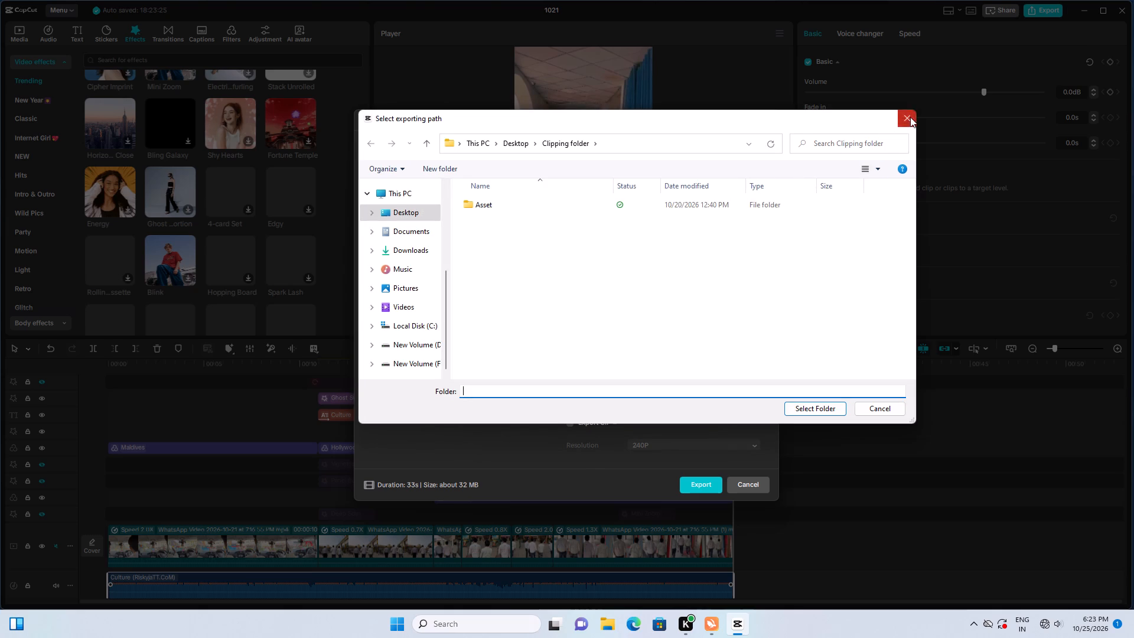
click(910, 117)
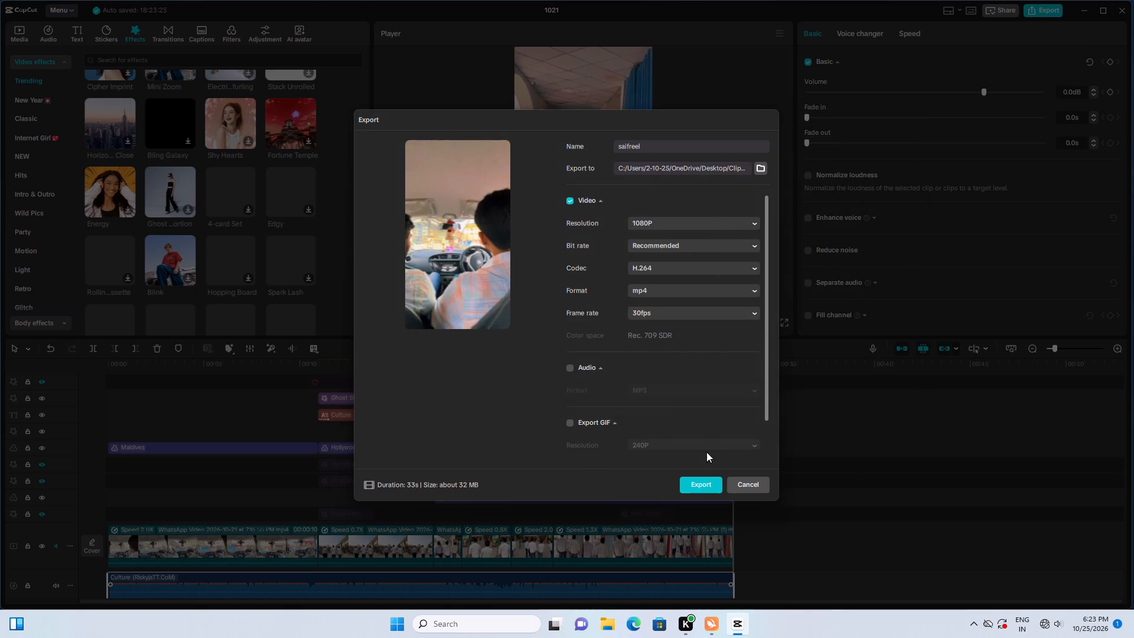
scroll(691, 353, down, 2)
click(708, 483)
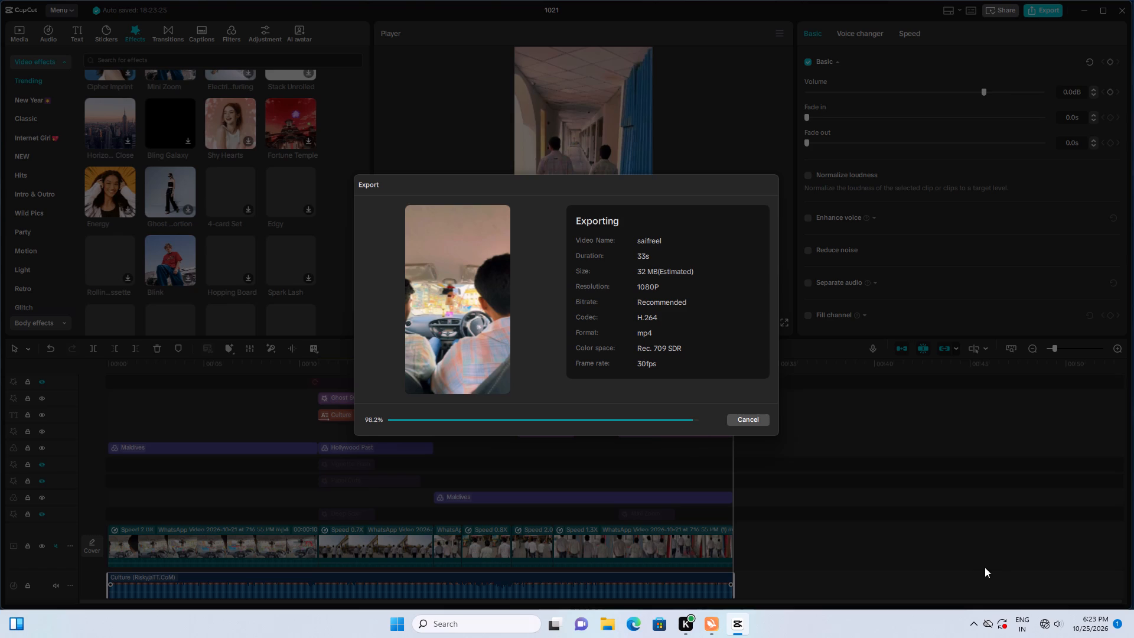
Turn on the computer's Wi-Fi in the Windows network settings.
click(1054, 626)
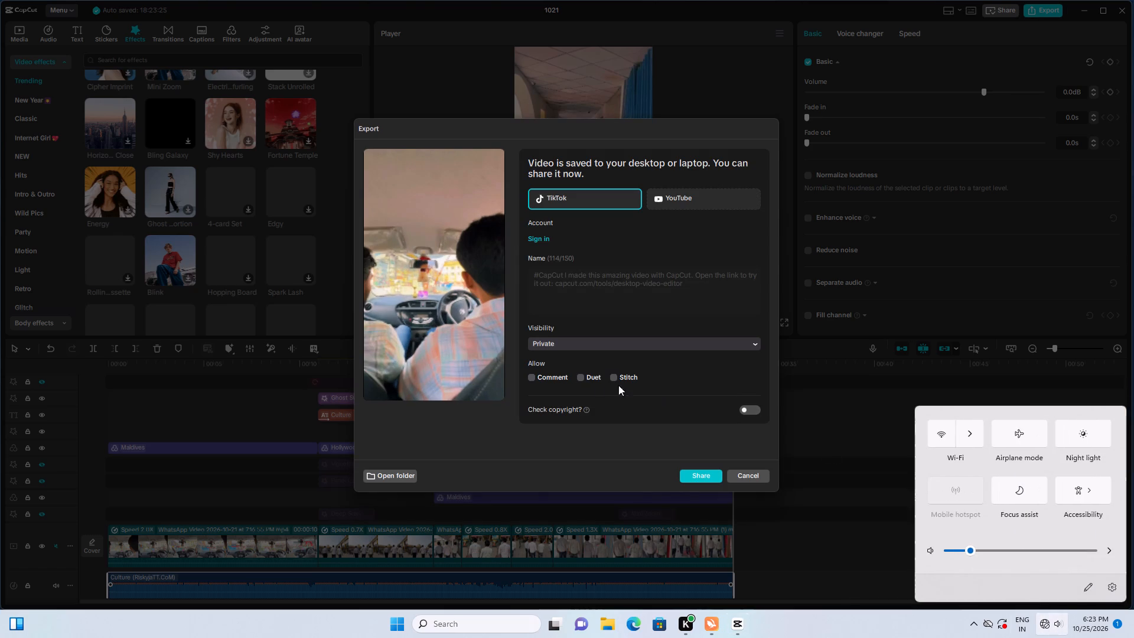
click(975, 447)
click(1110, 380)
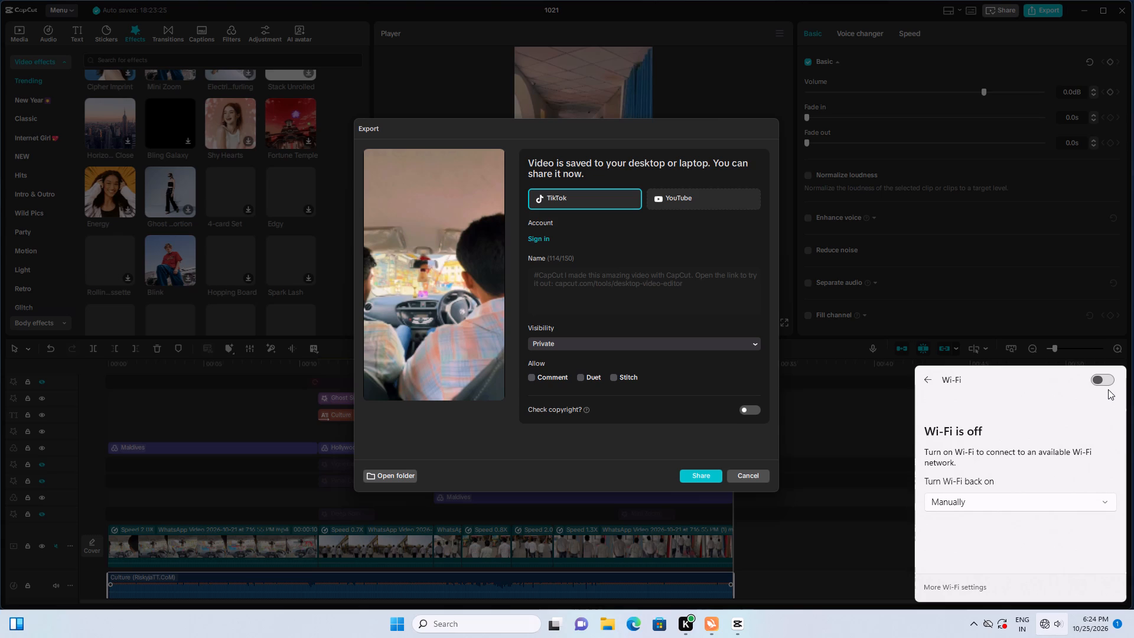
Refresh the list of available Wi-Fi networks repeatedly and connect to the secured network.
click(930, 380)
click(977, 432)
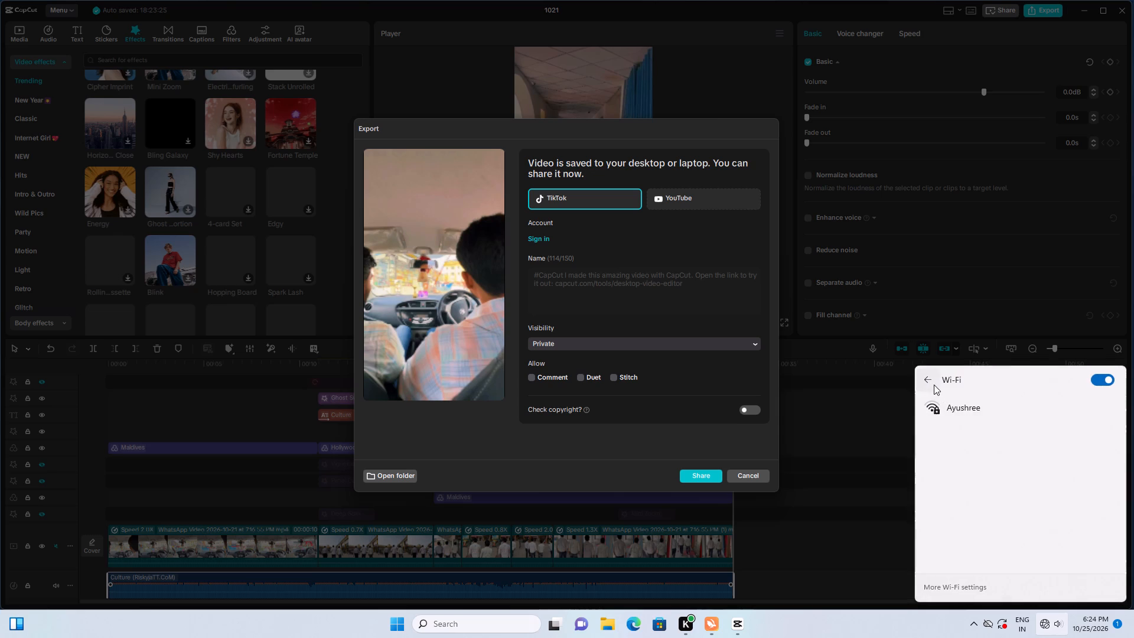
click(934, 385)
click(969, 433)
click(927, 384)
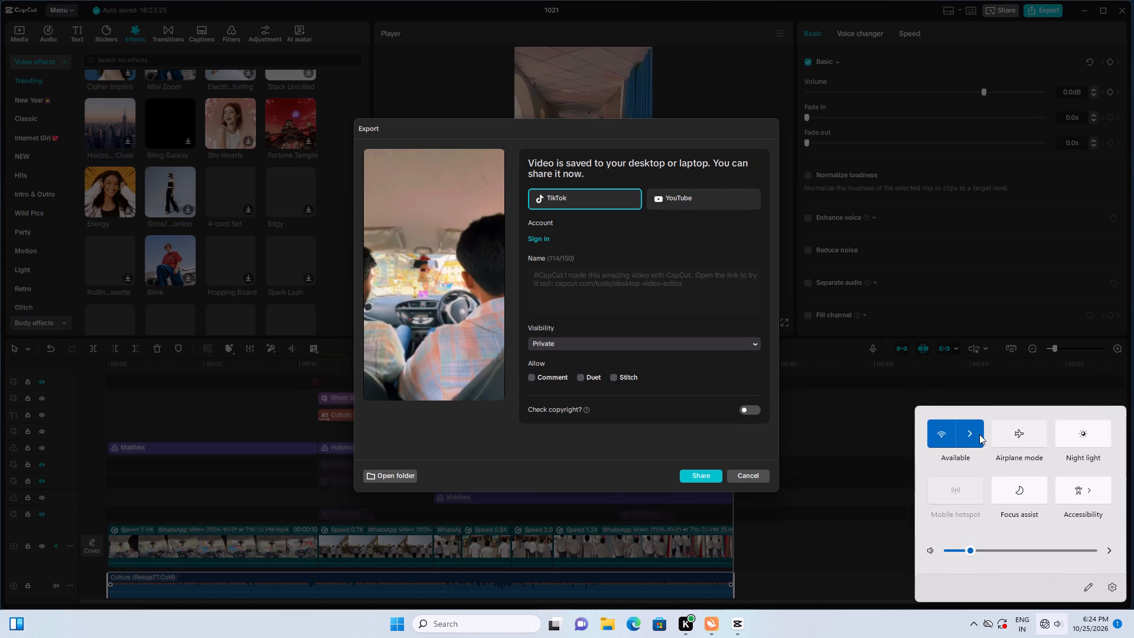
click(973, 432)
click(933, 384)
click(976, 433)
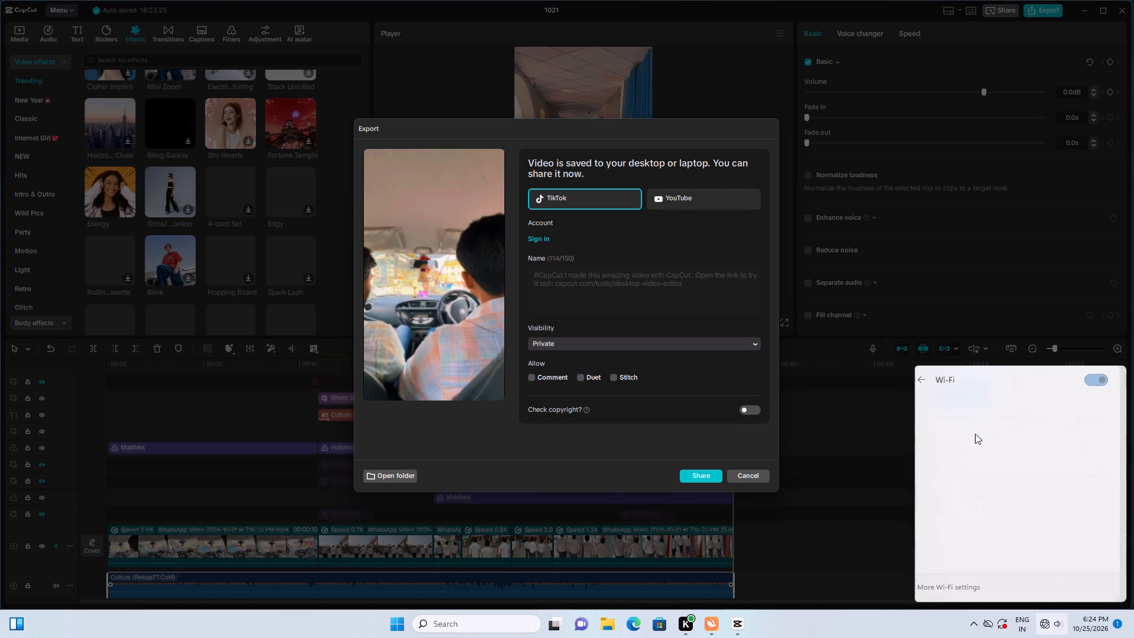
click(926, 385)
click(967, 431)
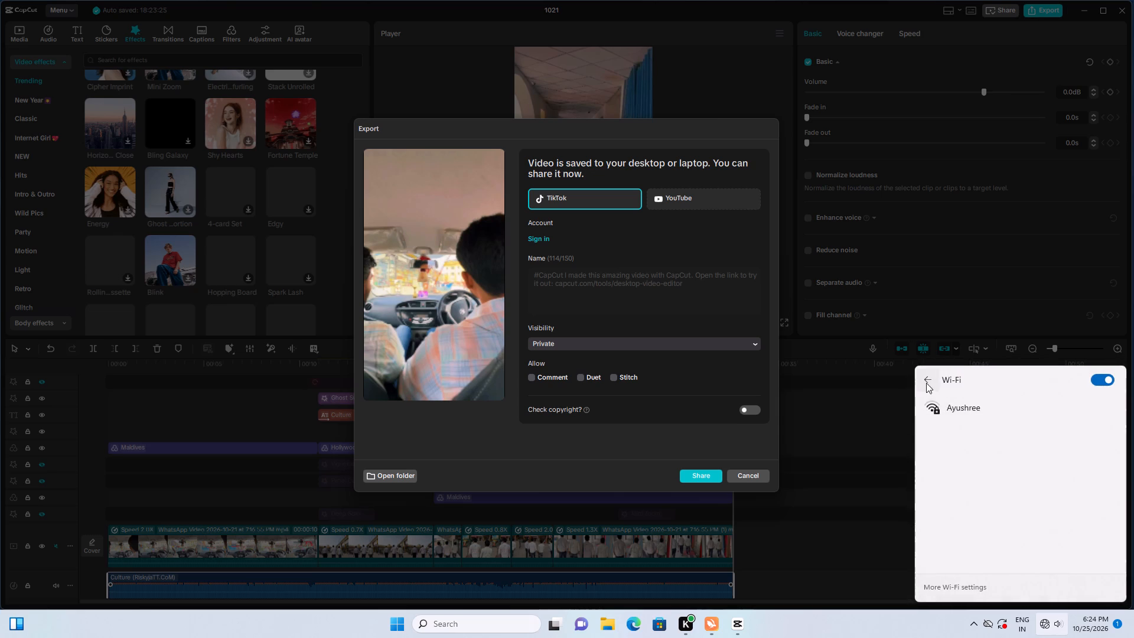
click(926, 383)
click(972, 437)
click(926, 386)
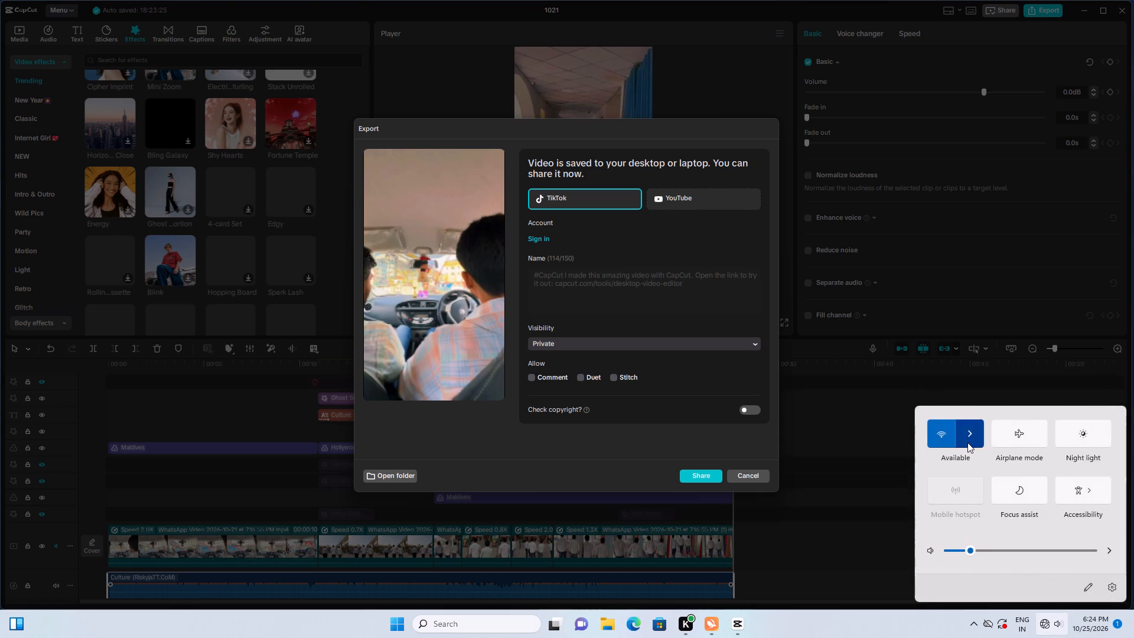
click(967, 442)
click(967, 413)
click(1099, 466)
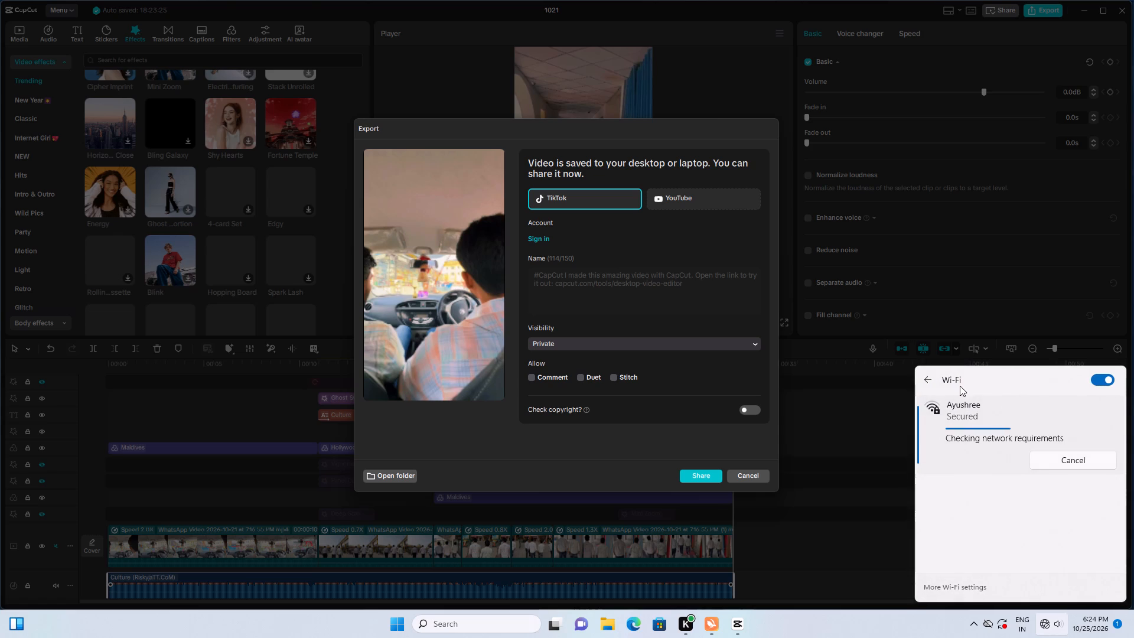
click(933, 382)
Dismiss the TikTok and YouTube sharing options without sharing, and close the 1021 project.
click(763, 476)
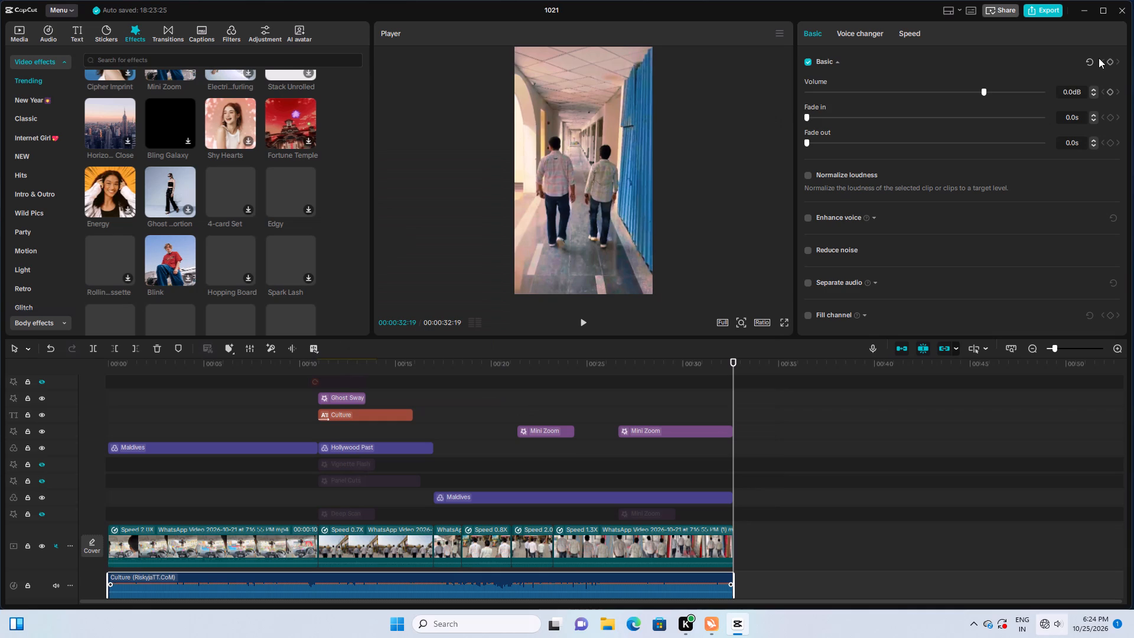
click(1117, 8)
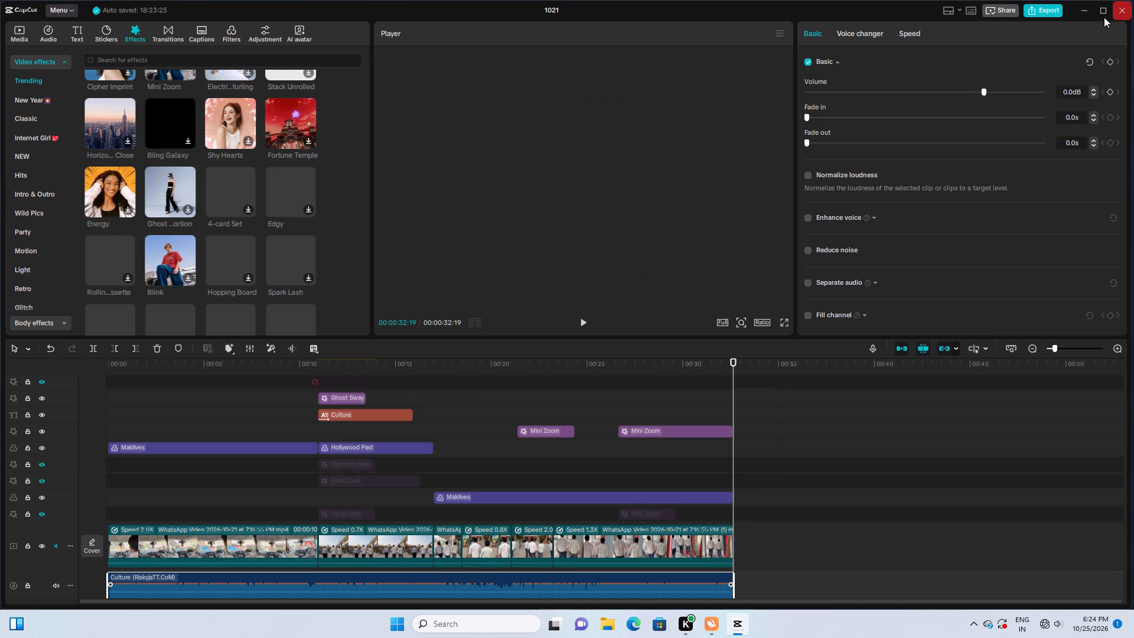